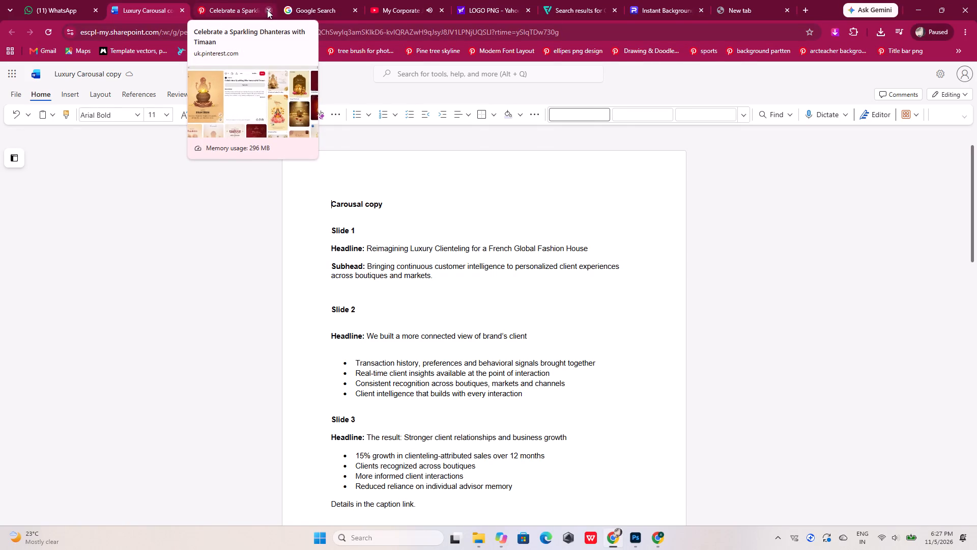
Close the Instant Background Remover, New tab and search results browser tabs, keeping the Luxury Carousel copy document open.
click(700, 10)
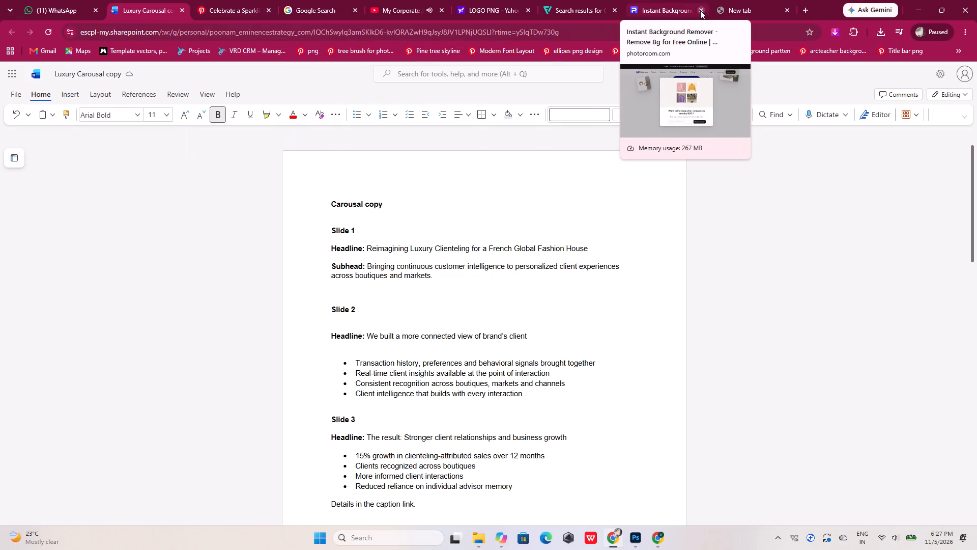
click(700, 10)
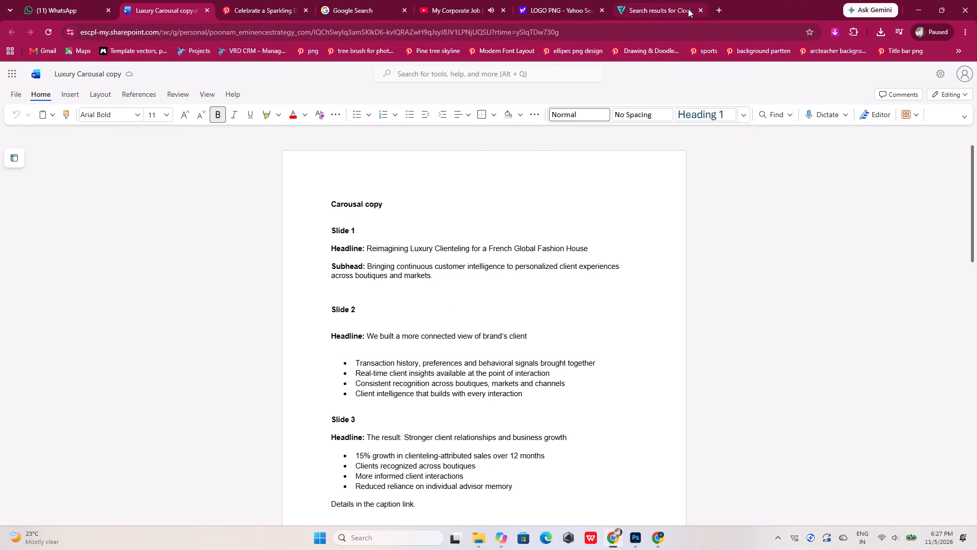
click(698, 7)
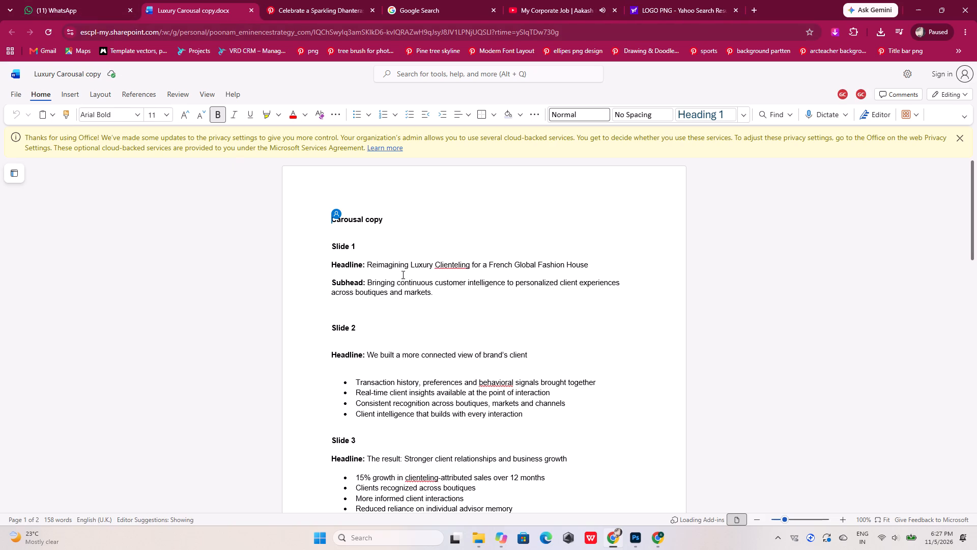
Switch to Photoshop and its New Document dialog.
click(635, 542)
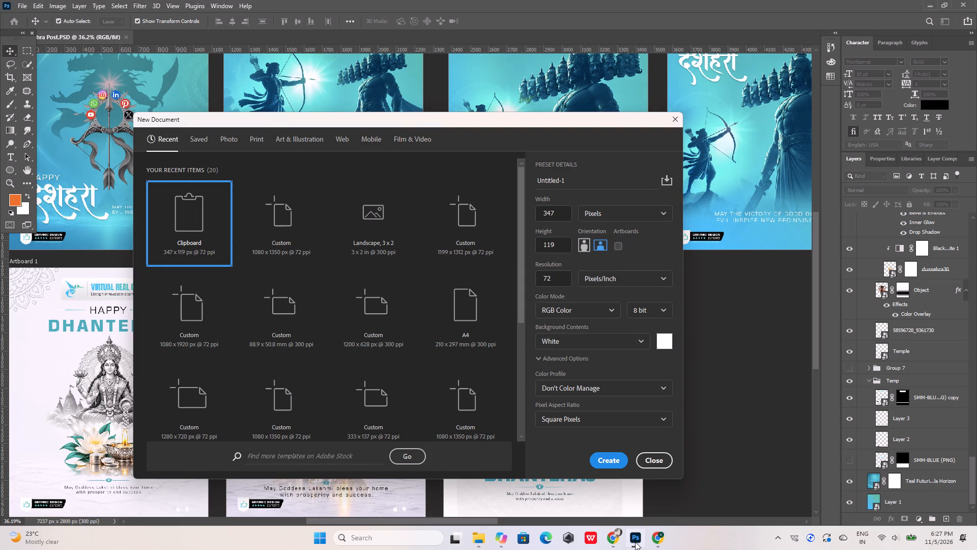
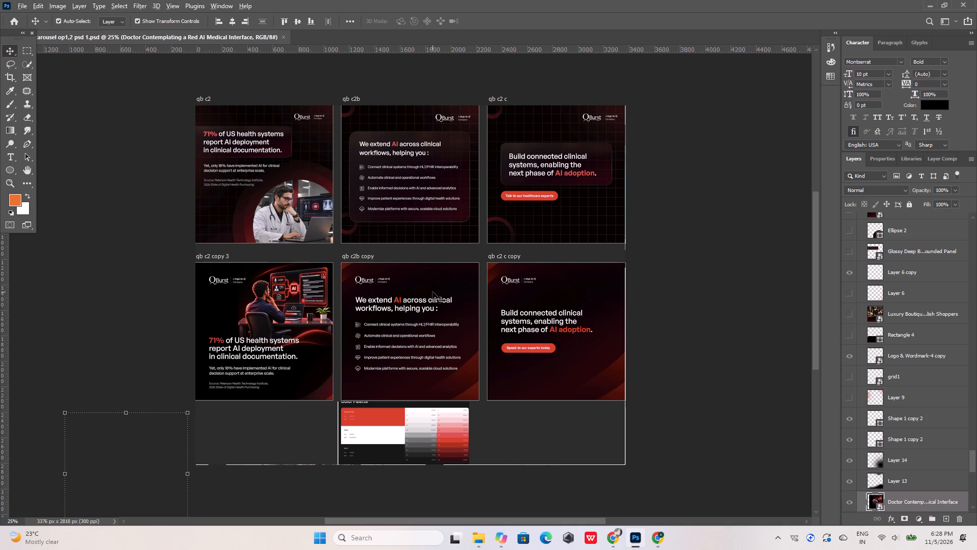
Examine the two rows of QBurst carousel artboards, comparing the original designs with their copies.
alt+scroll(422, 253, down, 14)
alt+scroll(418, 278, up, 11)
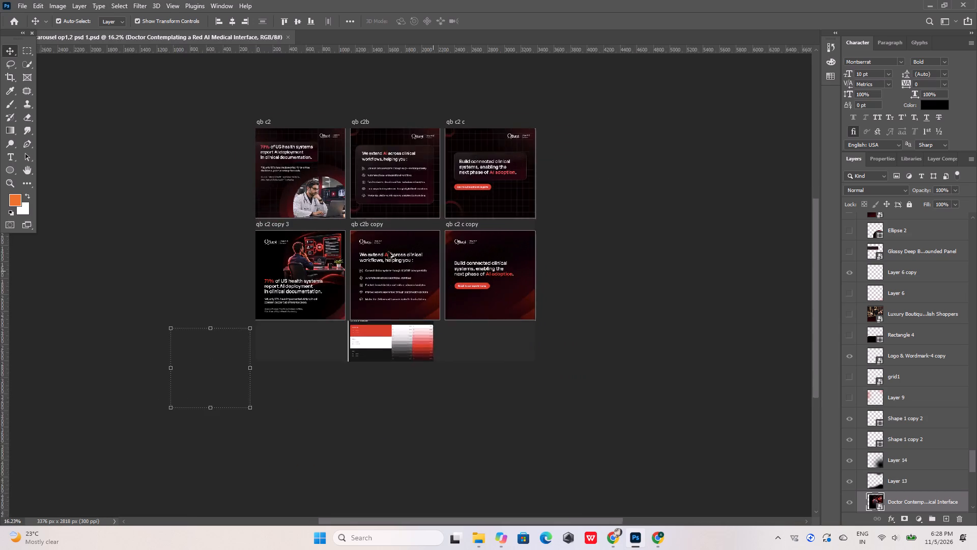
alt+scroll(388, 252, up, 16)
alt+scroll(338, 227, down, 10)
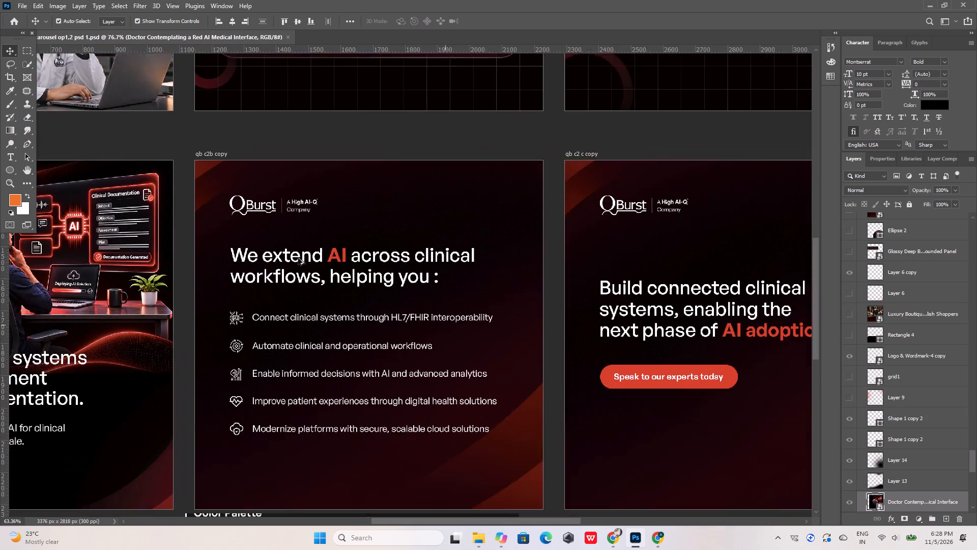
alt+scroll(298, 258, down, 9)
alt+scroll(363, 239, up, 12)
alt+scroll(416, 238, down, 7)
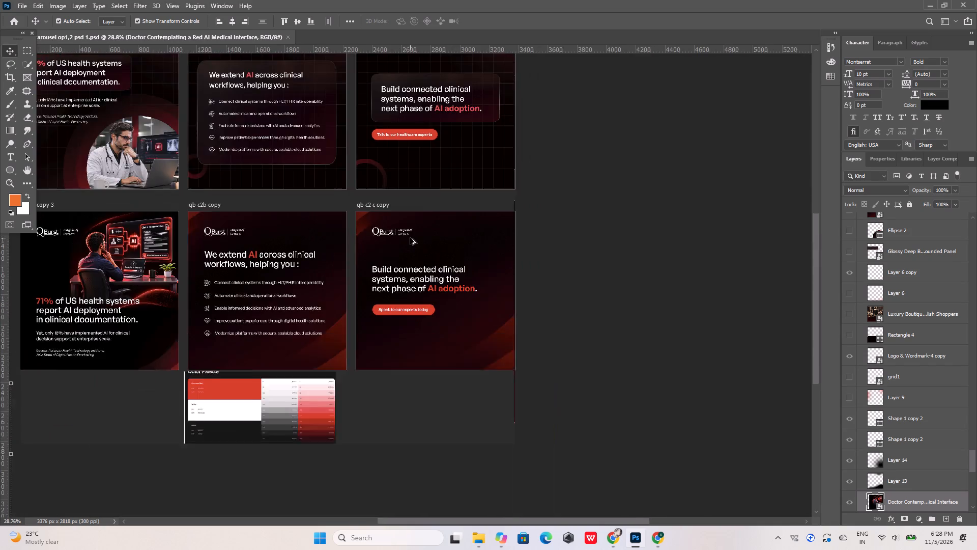
alt+scroll(410, 238, down, 2)
Add a blank 1080 × 1080 px artboard directly beside the "qb c2 c copy" artboard, on its outer side, and deselect it.
click(554, 244)
alt+scroll(407, 214, up, 5)
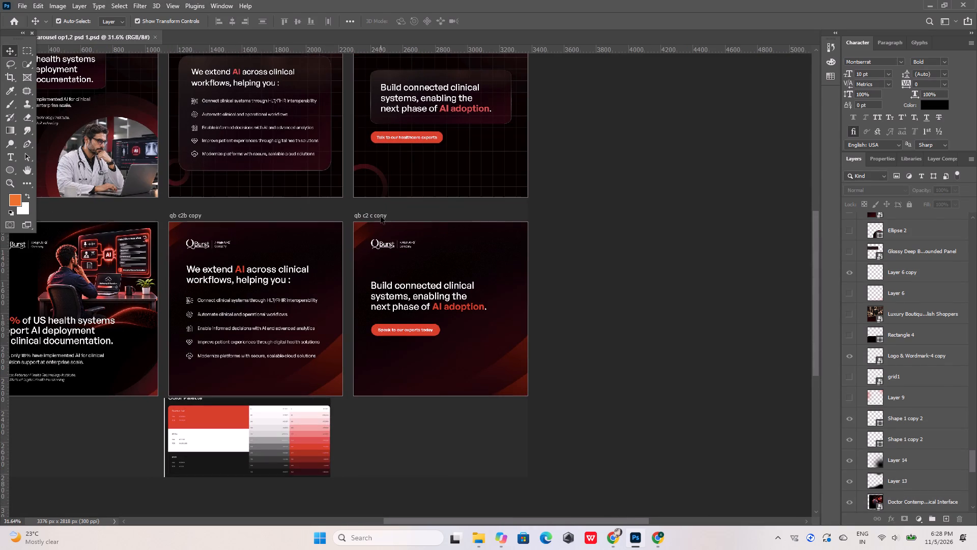
click(381, 216)
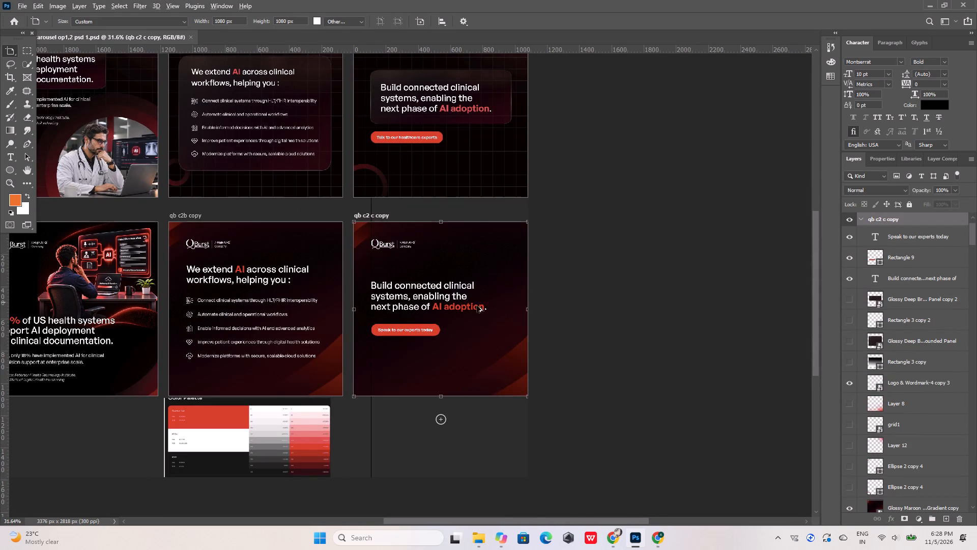
alt+scroll(427, 330, down, 5)
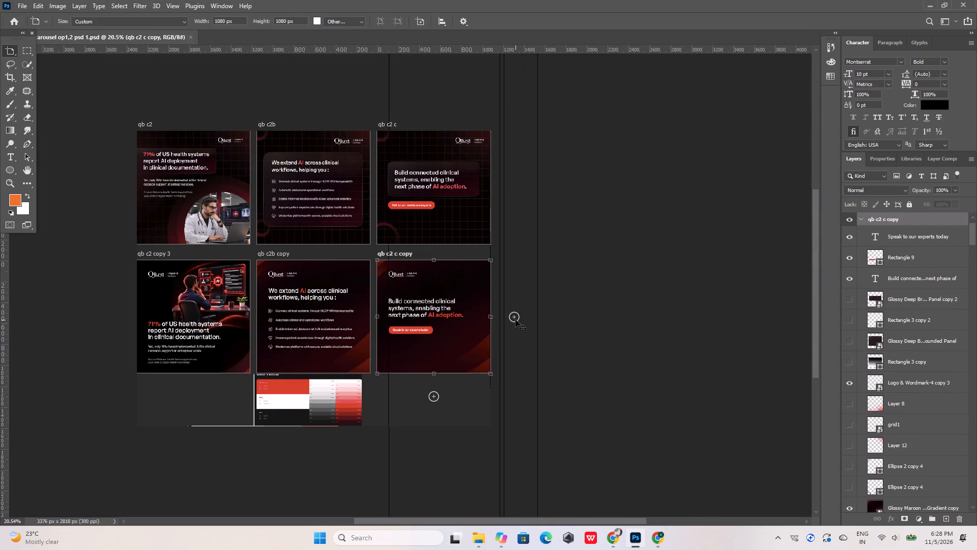
click(515, 319)
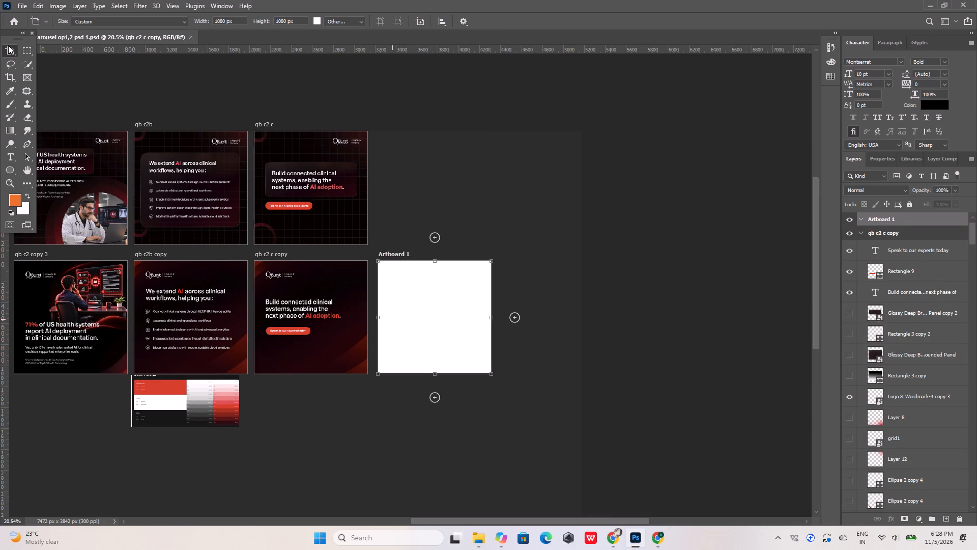
key(v)
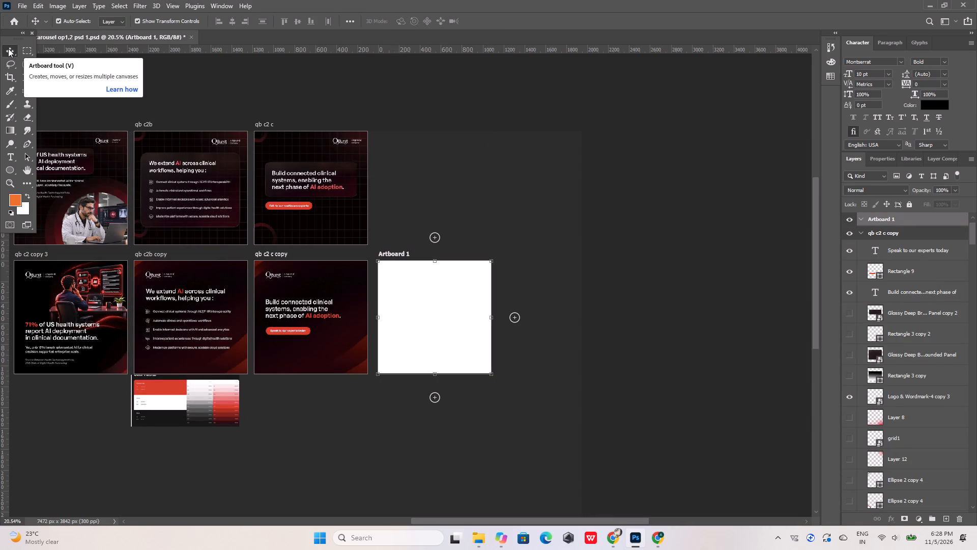
click(438, 163)
alt+scroll(305, 313, up, 2)
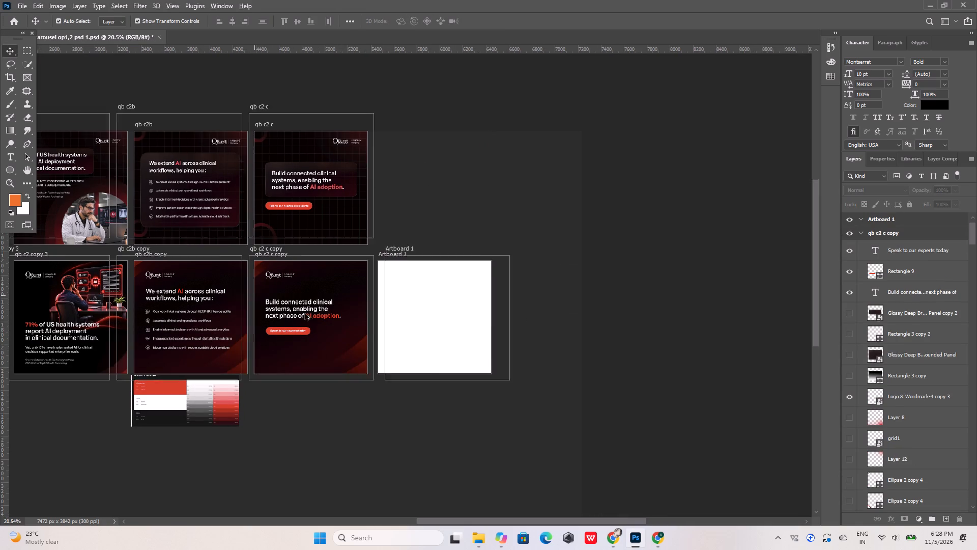
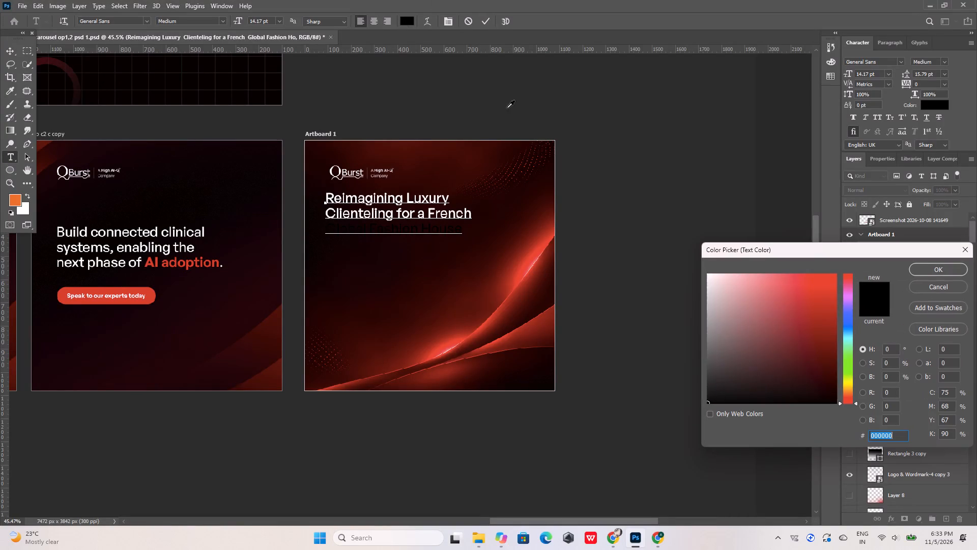
click(833, 311)
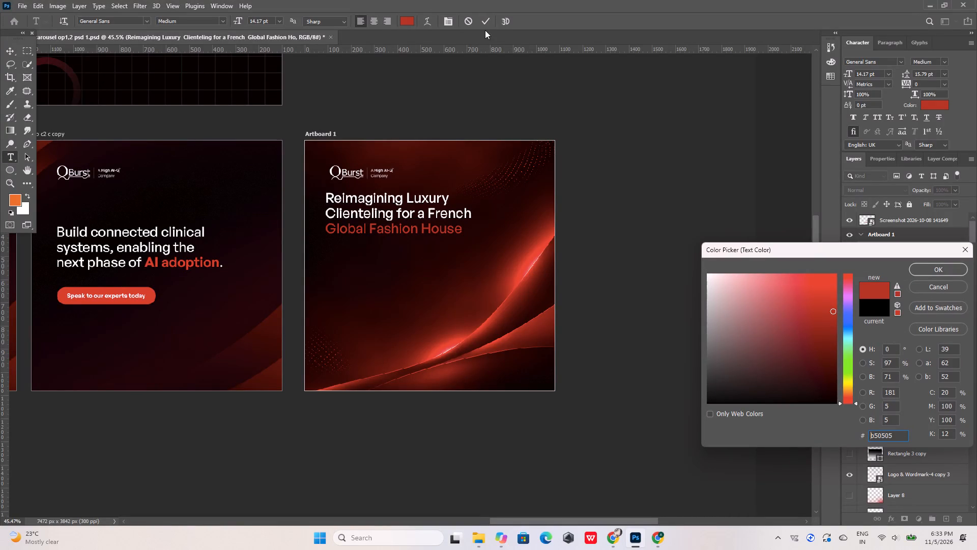
click(193, 265)
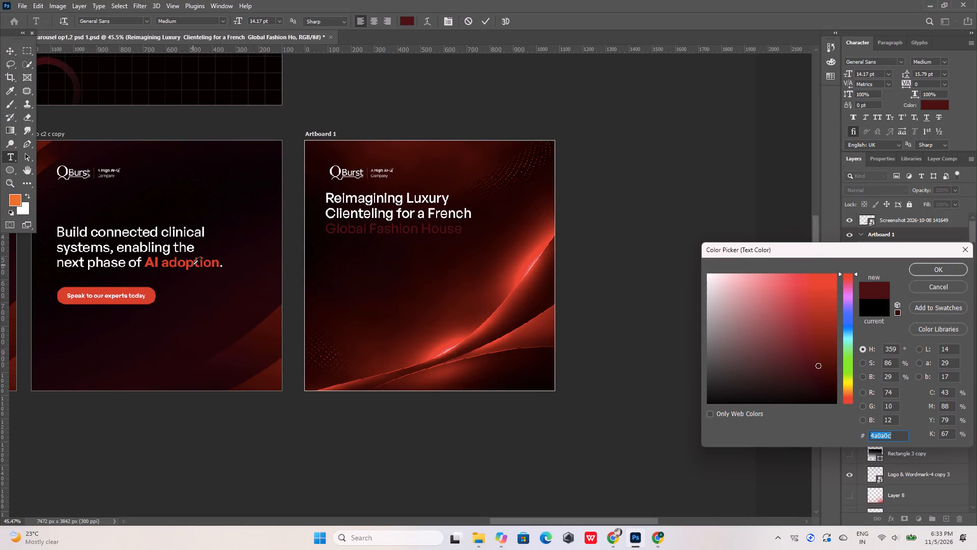
click(194, 261)
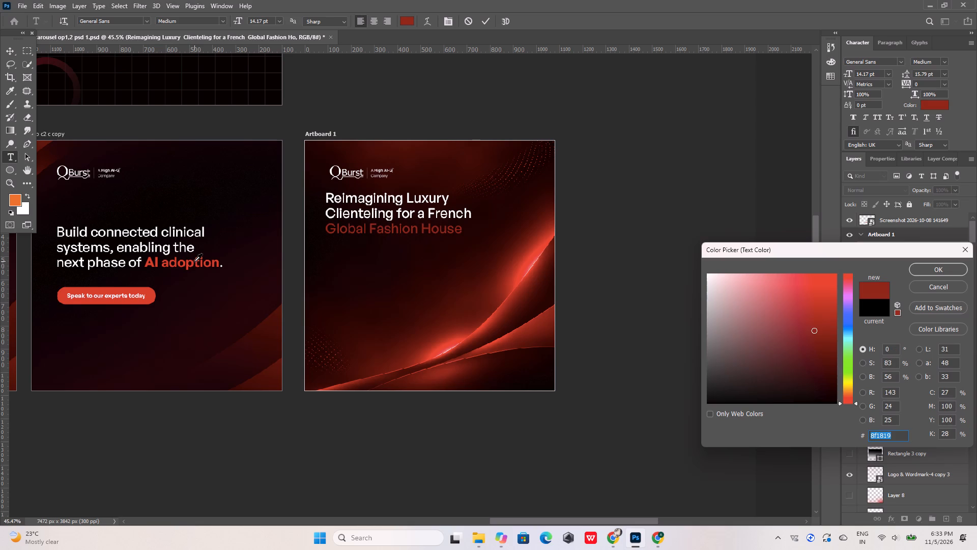
click(201, 261)
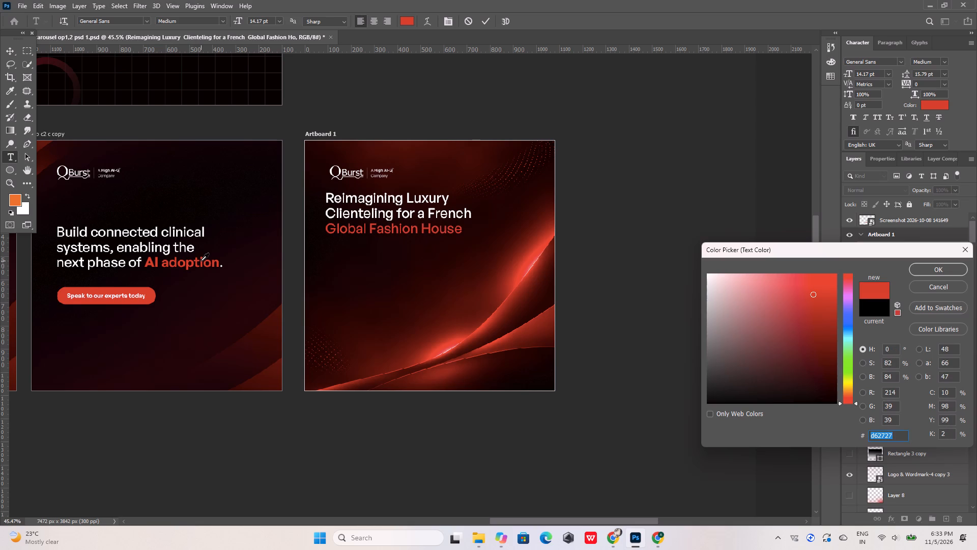
click(485, 19)
click(483, 61)
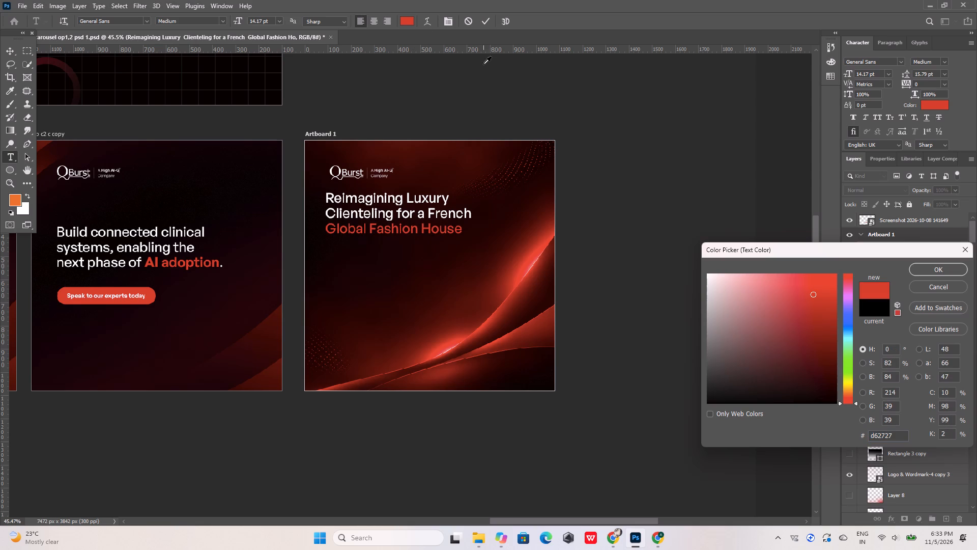
click(934, 272)
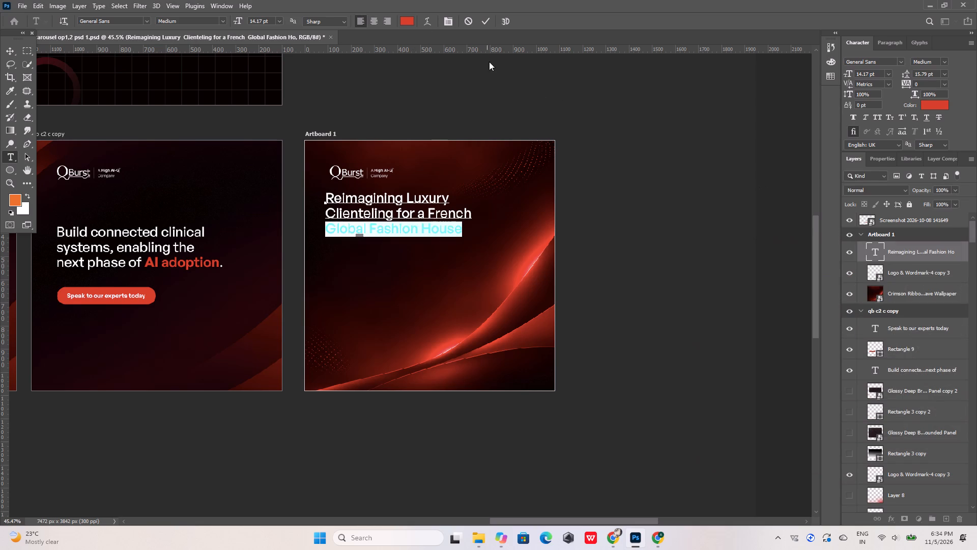
click(490, 20)
click(487, 76)
Copy the 15.79 pt leading of the "Build connected clinical systems" text and apply it to Artboard 1's headline.
alt+scroll(334, 210, up, 5)
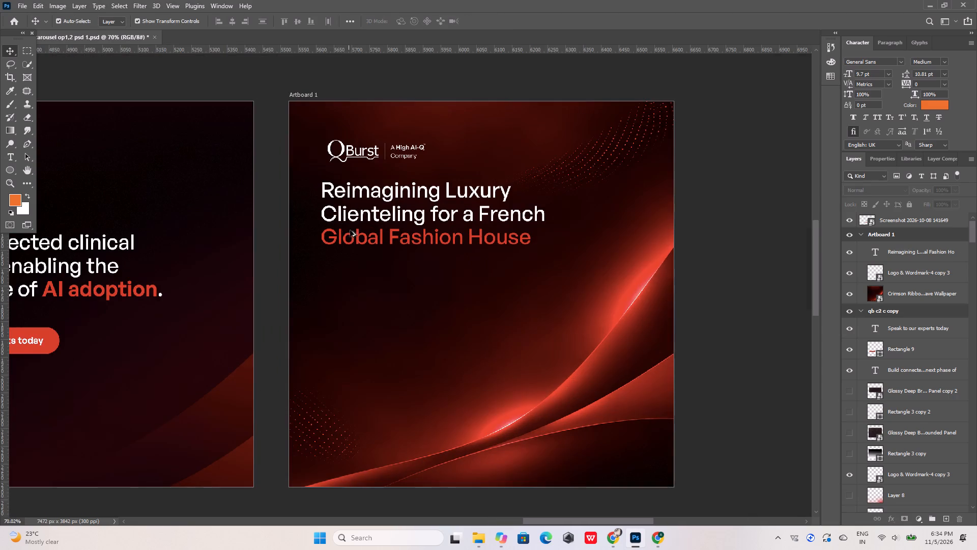
alt+scroll(351, 232, down, 2)
click(358, 219)
click(155, 244)
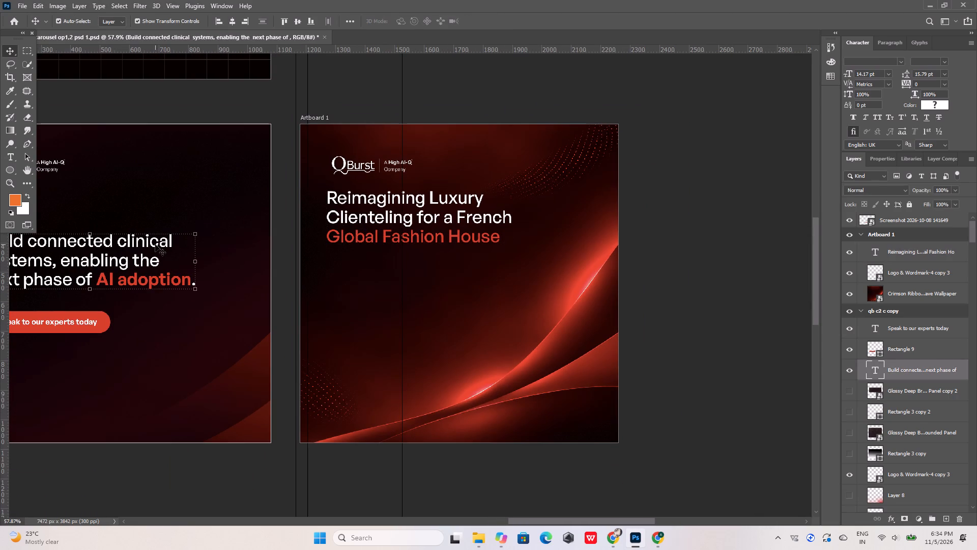
click(77, 244)
drag(938, 74, 911, 73)
key(ctrl+c)
click(456, 202)
drag(937, 74, 932, 74)
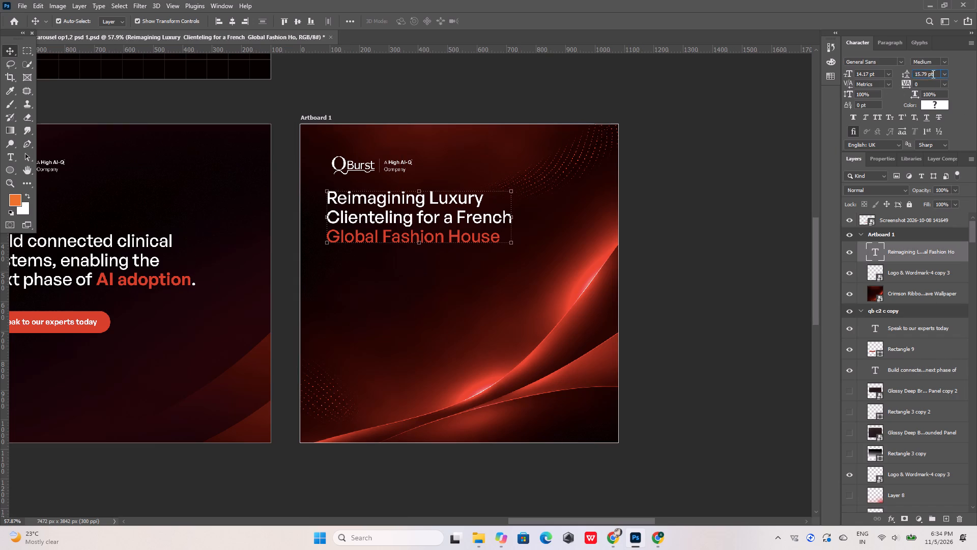
drag(932, 74, 897, 74)
key(ctrl+v)
key(Return)
click(576, 75)
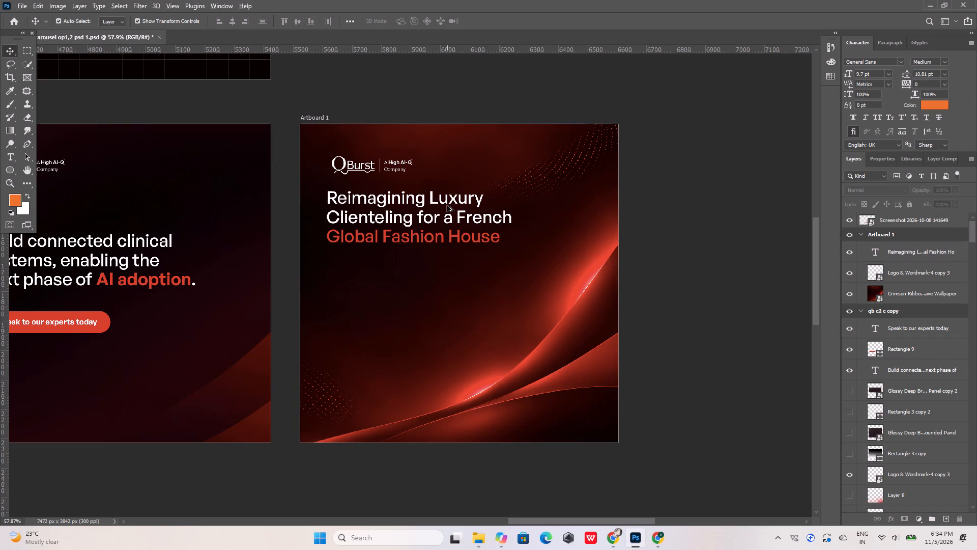
Place a vertical guide at the left edge of the QBurst logo in Artboard 1.
alt+scroll(446, 211, down, 8)
alt+scroll(401, 203, up, 9)
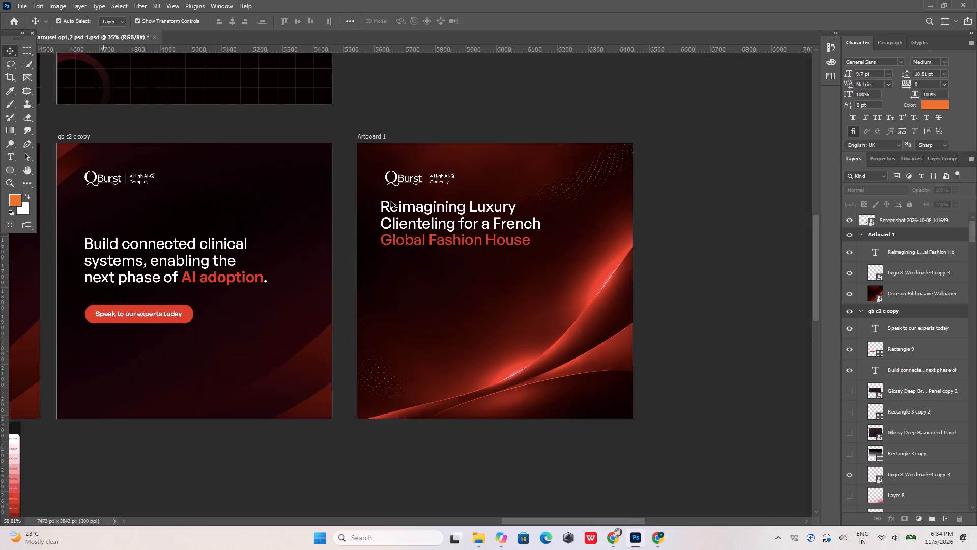
drag(2, 260, 380, 253)
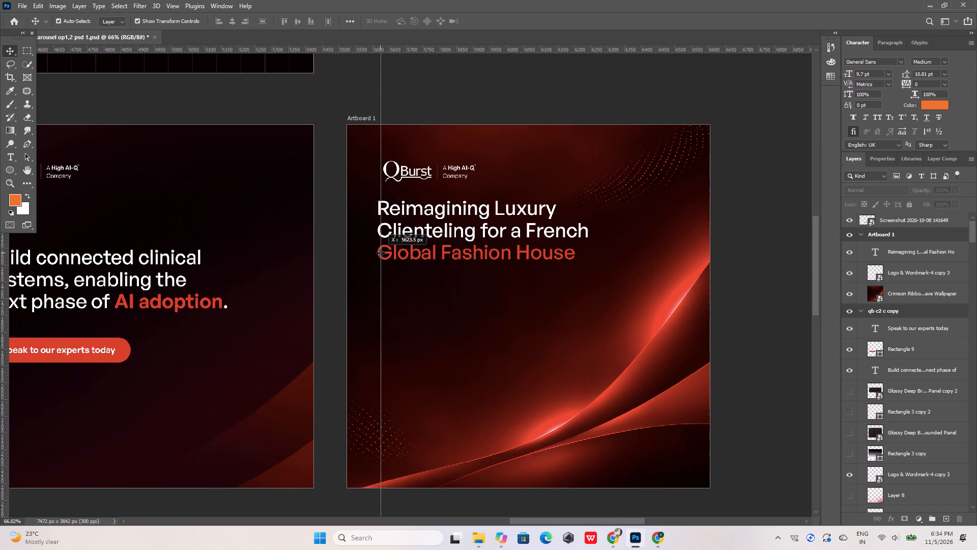
drag(380, 253, 383, 252)
Set the canvas guide colour to white #ffffff in the guide preferences.
alt+scroll(385, 153, up, 6)
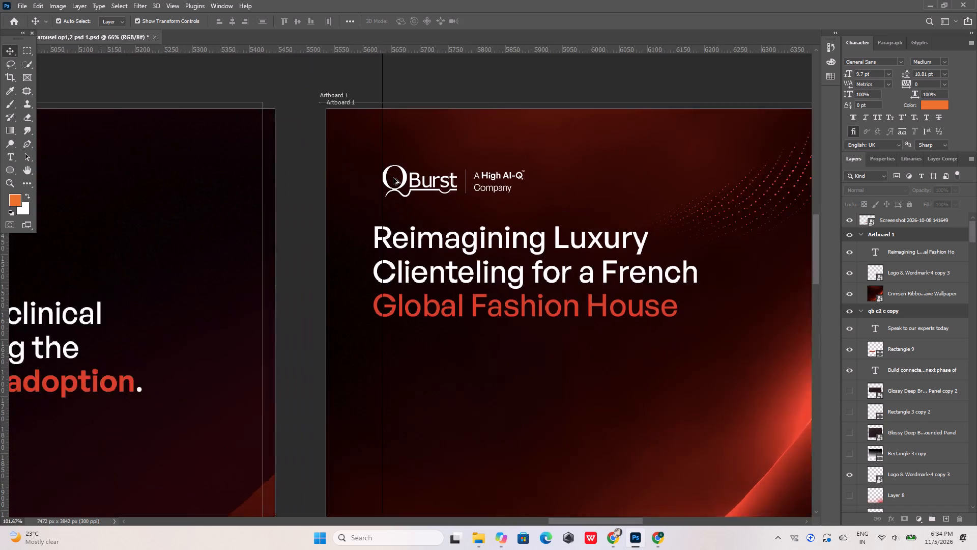
alt+scroll(393, 183, up, 4)
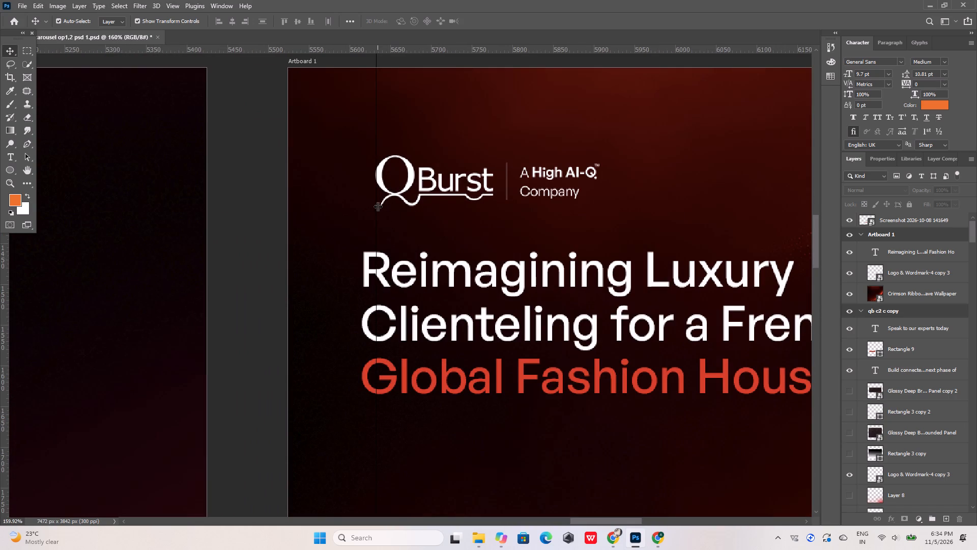
double_click(378, 206)
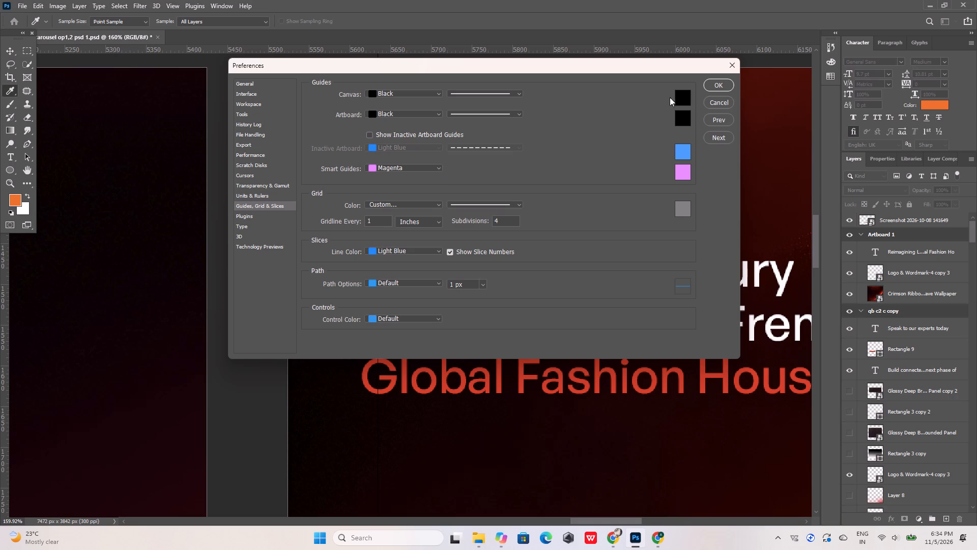
click(685, 97)
drag(754, 317, 702, 265)
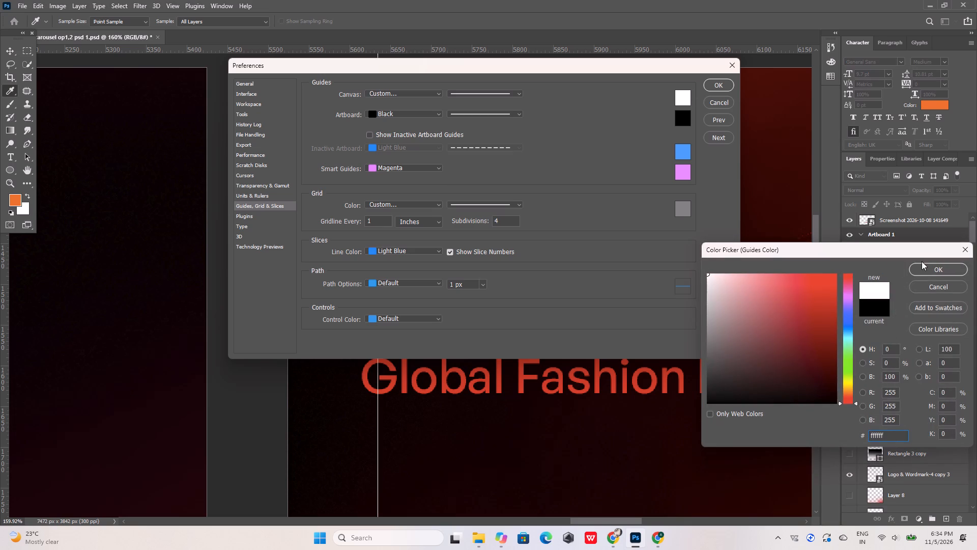
click(922, 261)
click(721, 84)
click(935, 269)
click(719, 82)
click(925, 291)
click(932, 268)
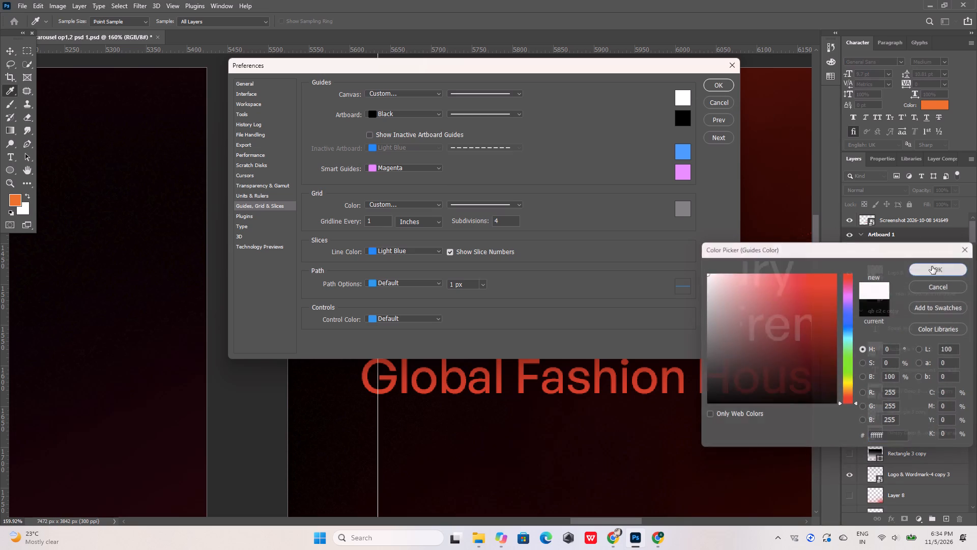
click(716, 85)
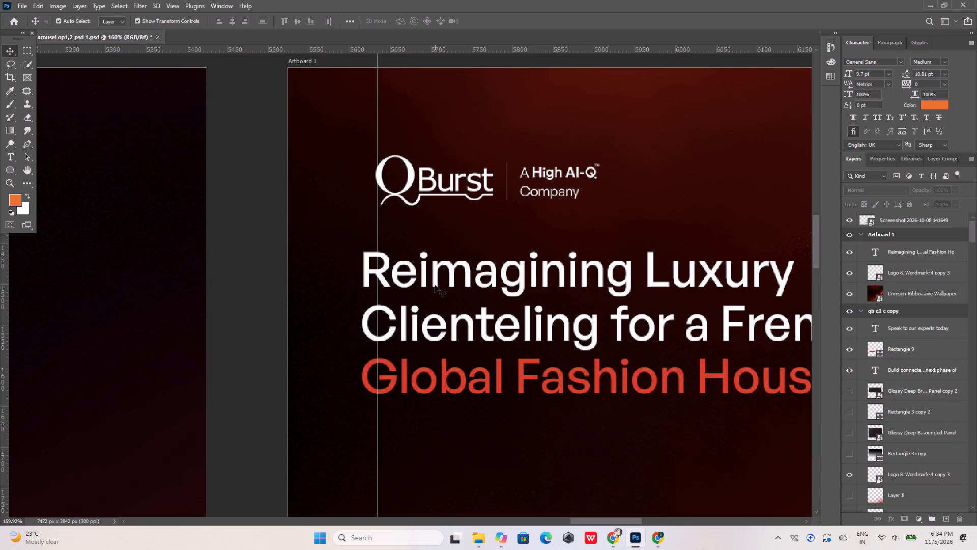
Nudge the headline right until its left edge lines up with the vertical guide at the logo.
click(437, 282)
key(Right)
key(Right)
key(Right)
key(Right)
key(Right)
key(Right)
key(Right)
key(Right)
key(Right)
key(Right)
key(Right)
key(Right)
key(Right)
key(Right)
key(Right)
key(Right)
key(Right)
key(Right)
key(Right)
key(Right)
key(Right)
key(Right)
key(Right)
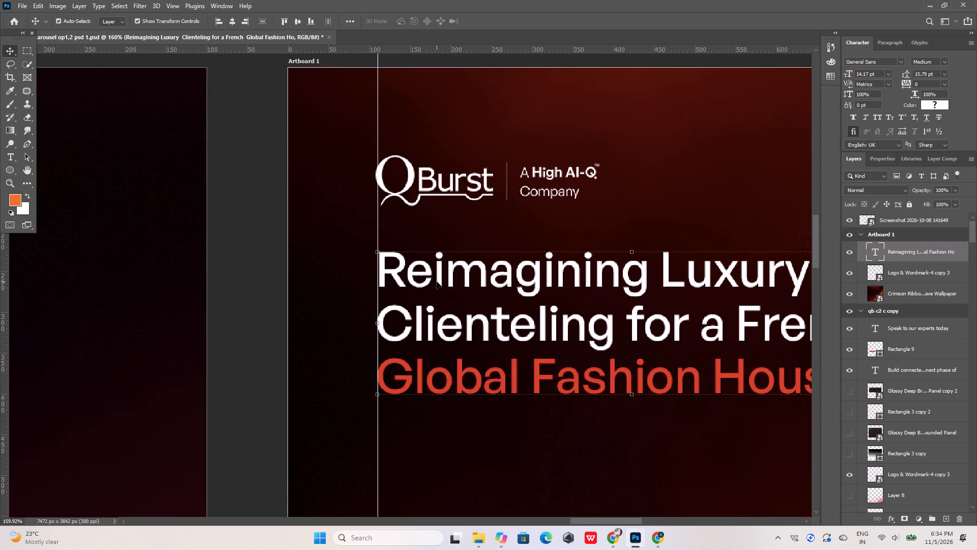
key(Left)
key(Left)
Move the headline down about 39 px below the logo, keeping its left edge on the guide.
key(shift+Down)
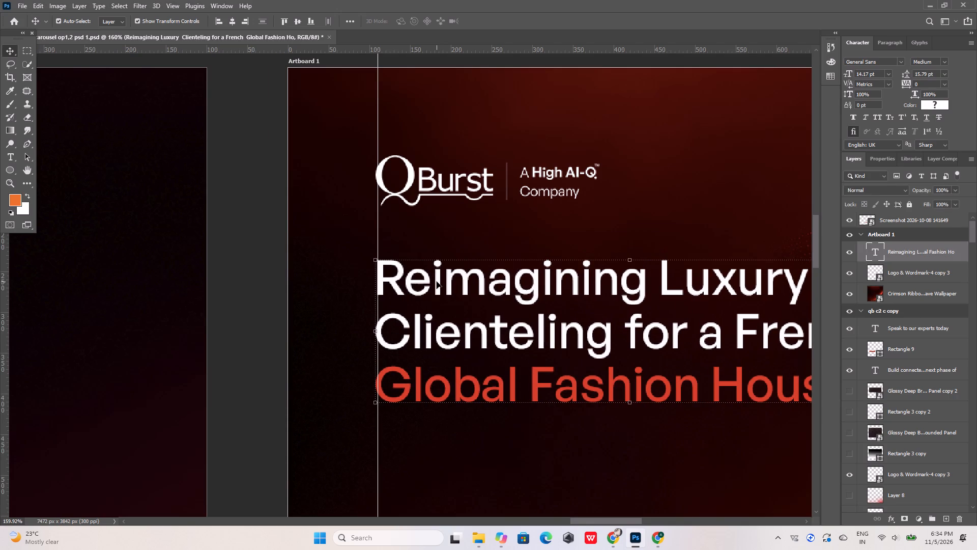
key(shift+Down)
key(shift+Down)
key(Right)
key(Right)
key(Down)
key(Down)
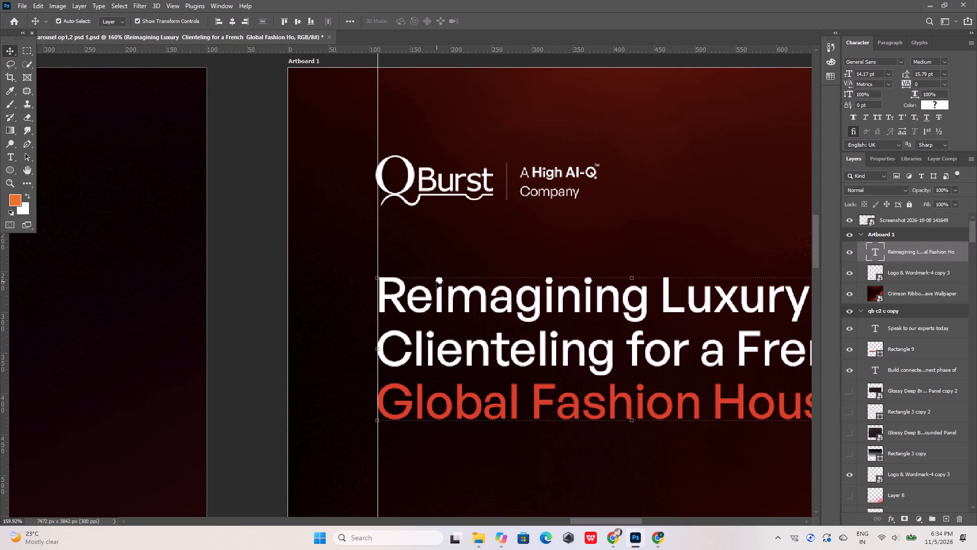
key(Down)
key(Down)
key(Right)
key(Down)
key(Down)
key(Down)
key(Down)
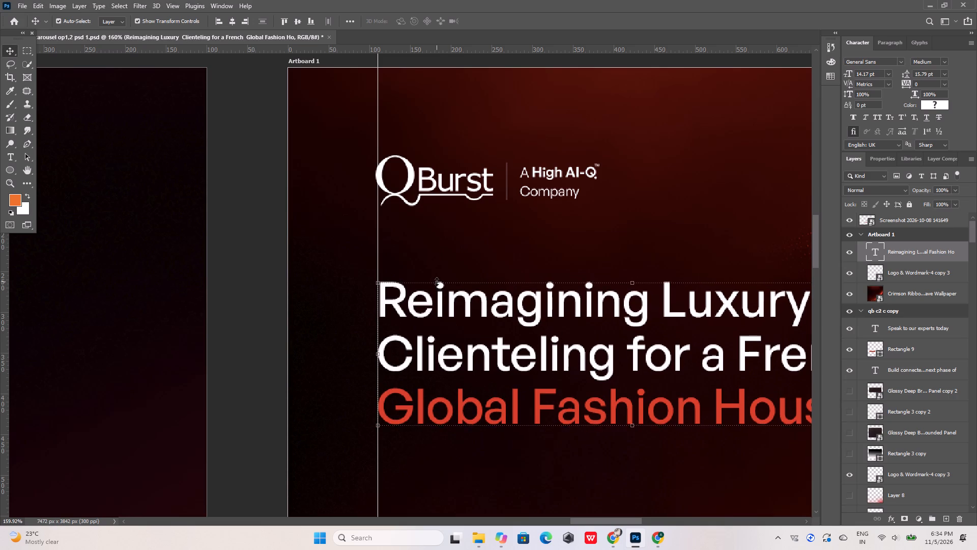
key(Down)
click(465, 257)
alt+scroll(453, 233, down, 12)
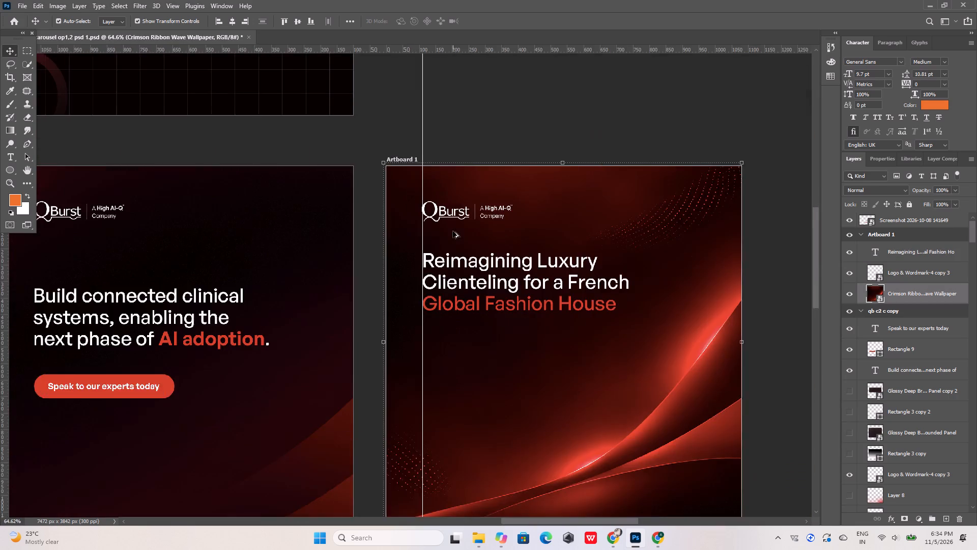
alt+scroll(453, 231, down, 3)
Check the ChatGPT reference design, and copy the Slide 1 subhead sentence from the Luxury Carousel copy document in the browser.
click(654, 534)
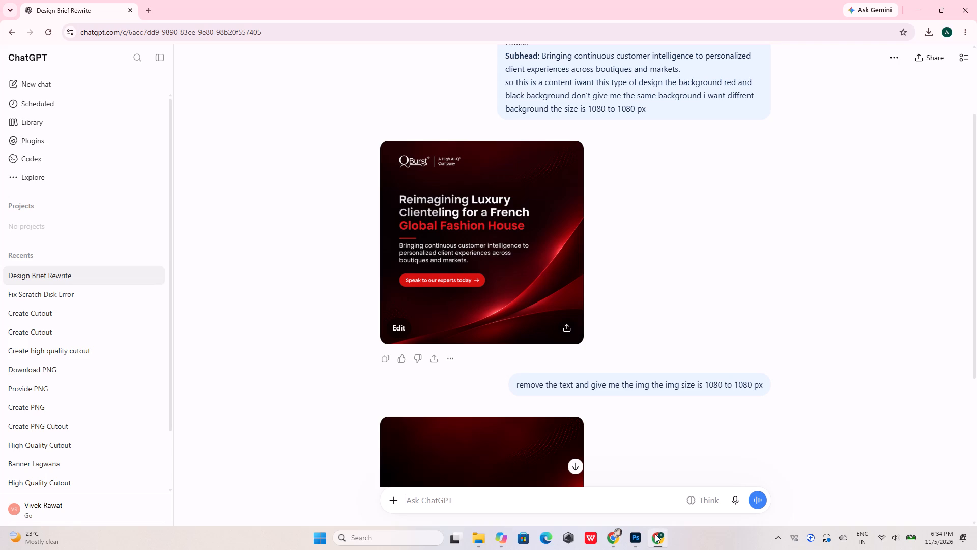
click(655, 534)
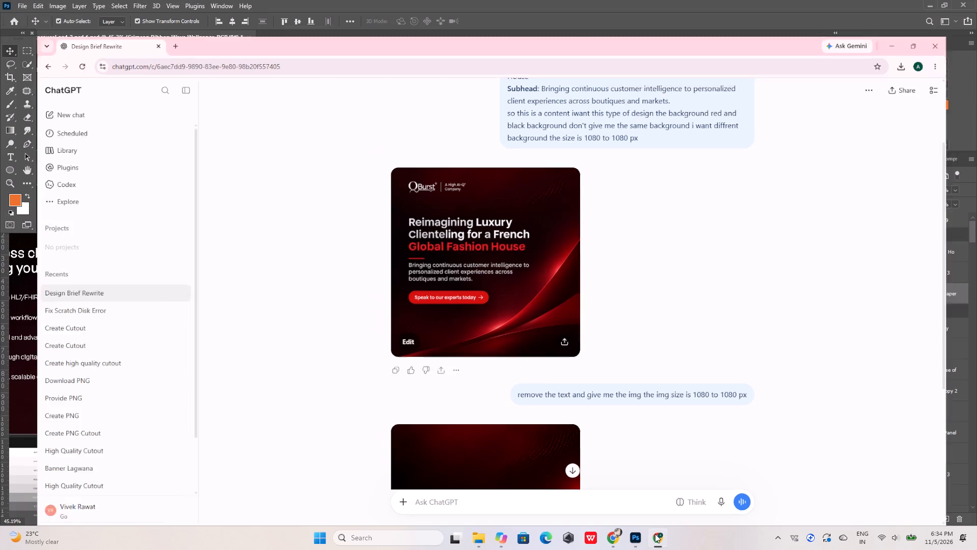
click(618, 539)
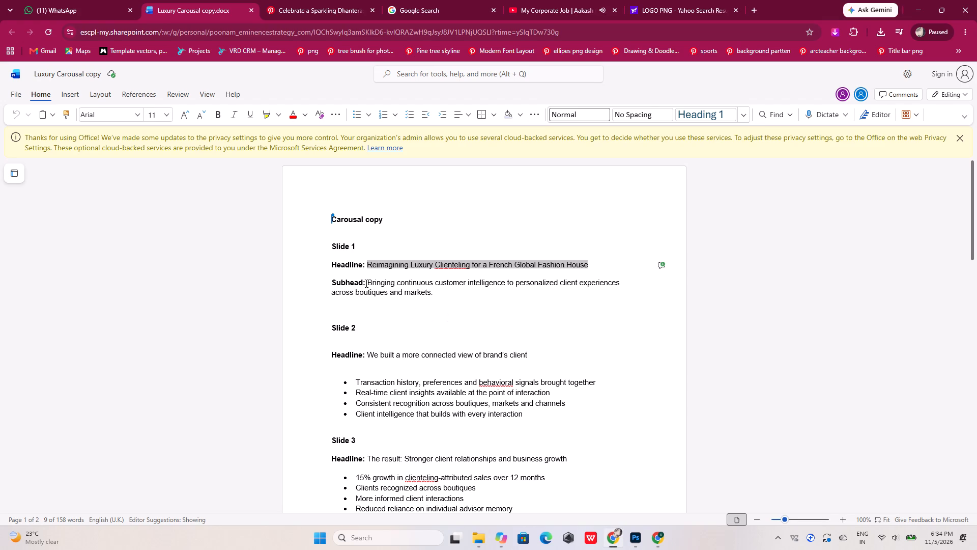
drag(368, 280, 439, 294)
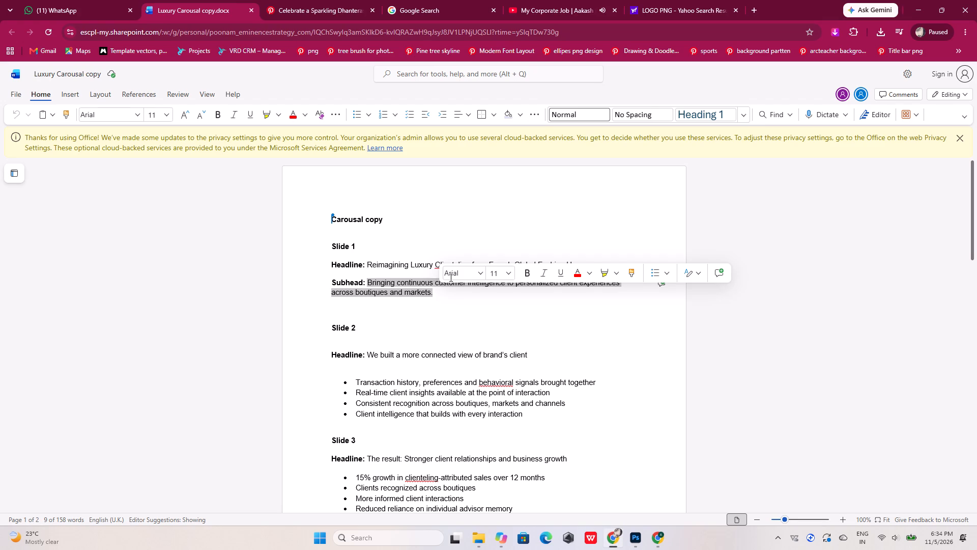
right_click(401, 281)
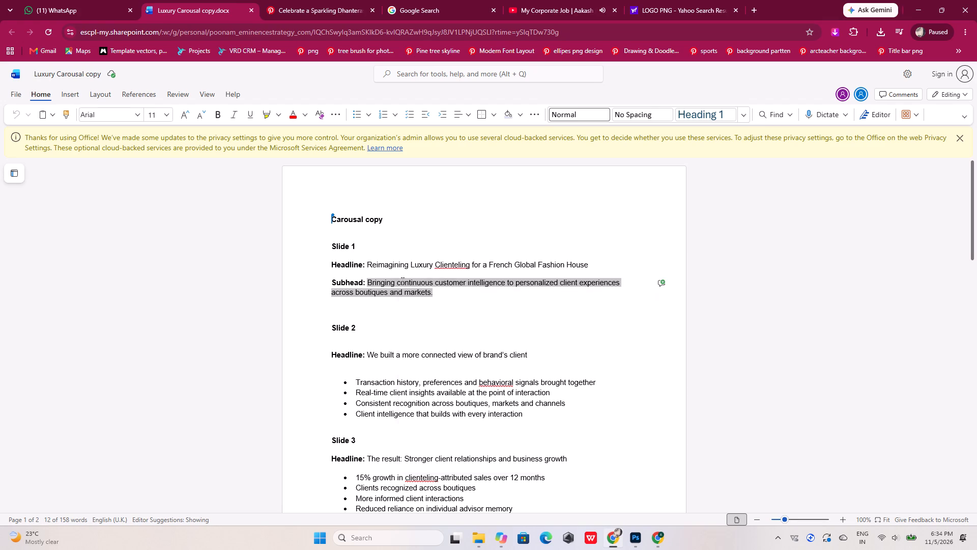
click(419, 305)
Back in Photoshop, duplicate the headline directly below itself in Artboard 1 and set the copy's font size to 10 pt.
click(634, 541)
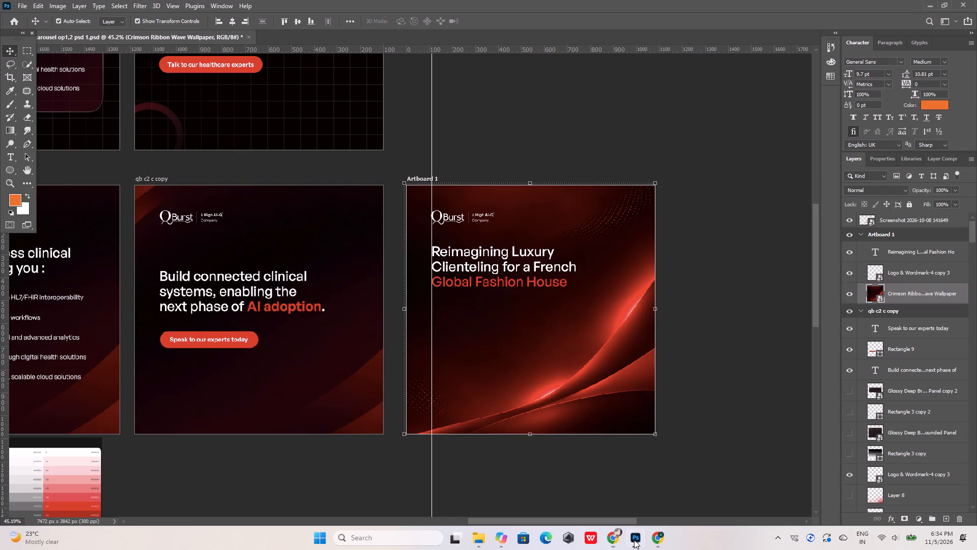
alt+scroll(593, 319, down, 5)
alt+scroll(513, 327, up, 3)
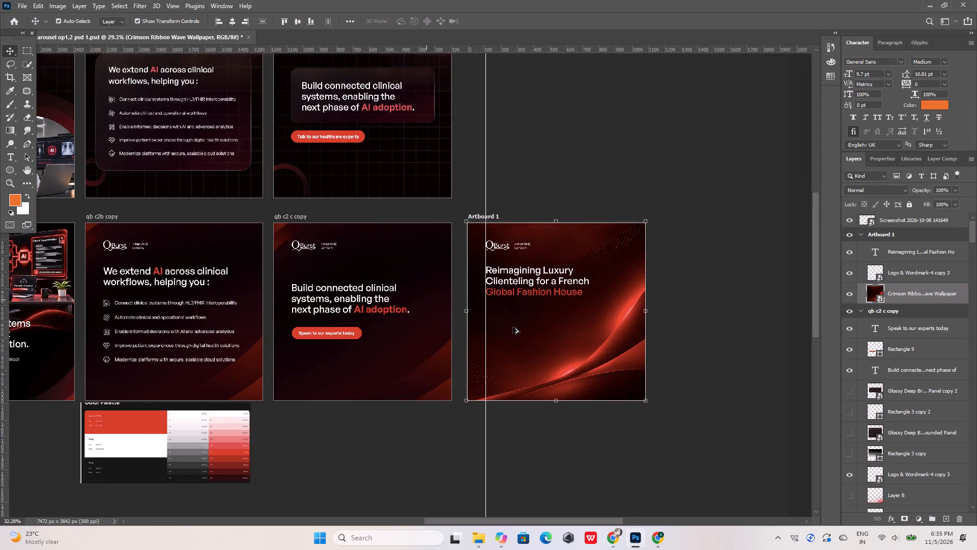
alt+scroll(513, 327, up, 4)
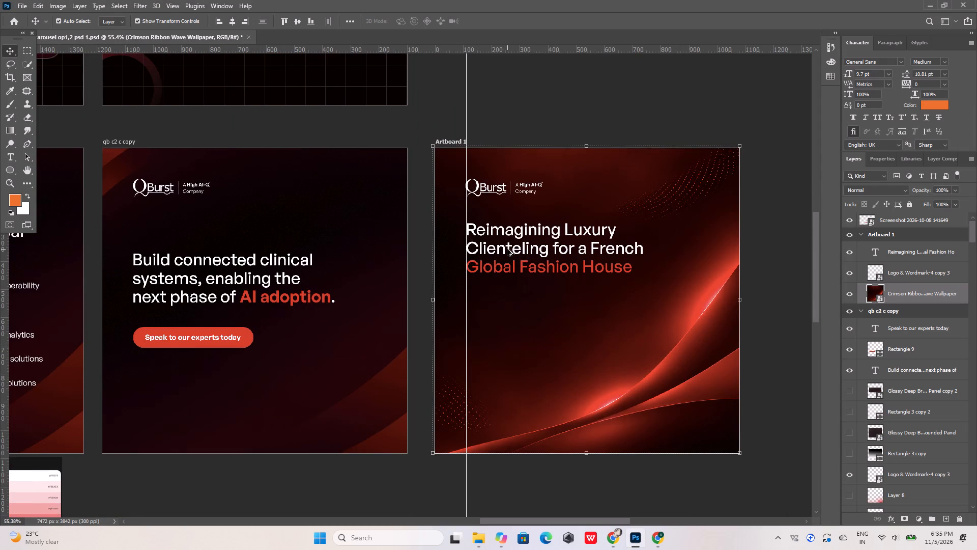
alt+drag(507, 249, 504, 323)
drag(879, 74, 856, 73)
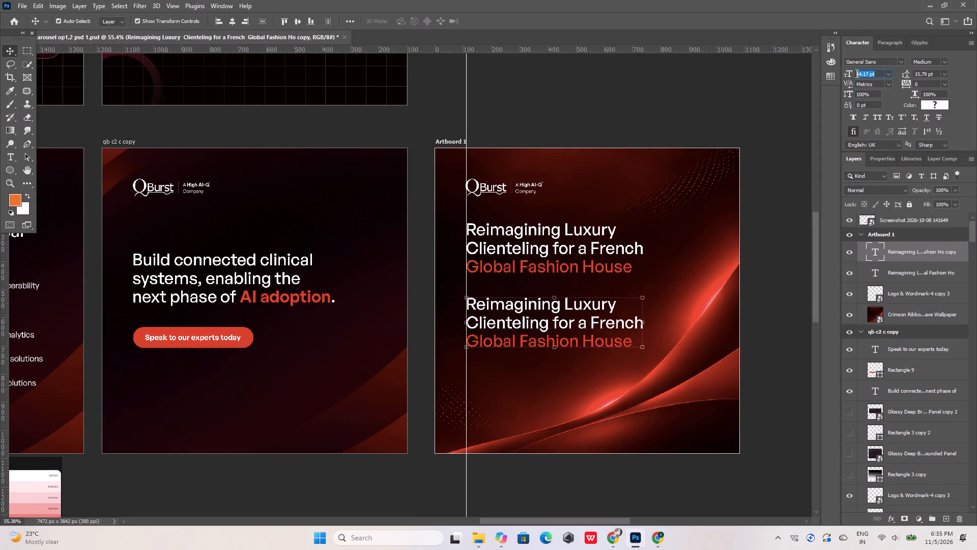
drag(856, 73, 855, 73)
text(10)
key(Return)
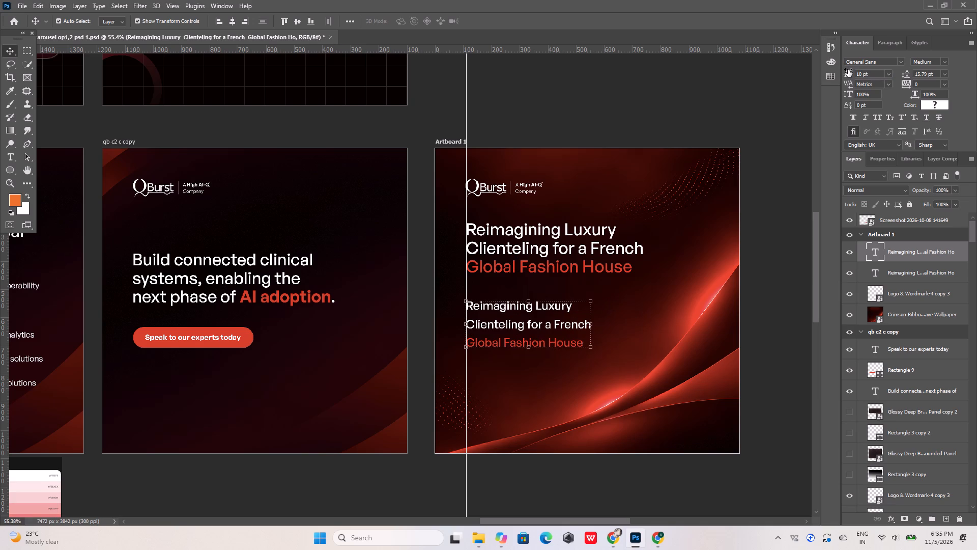
double_click(573, 324)
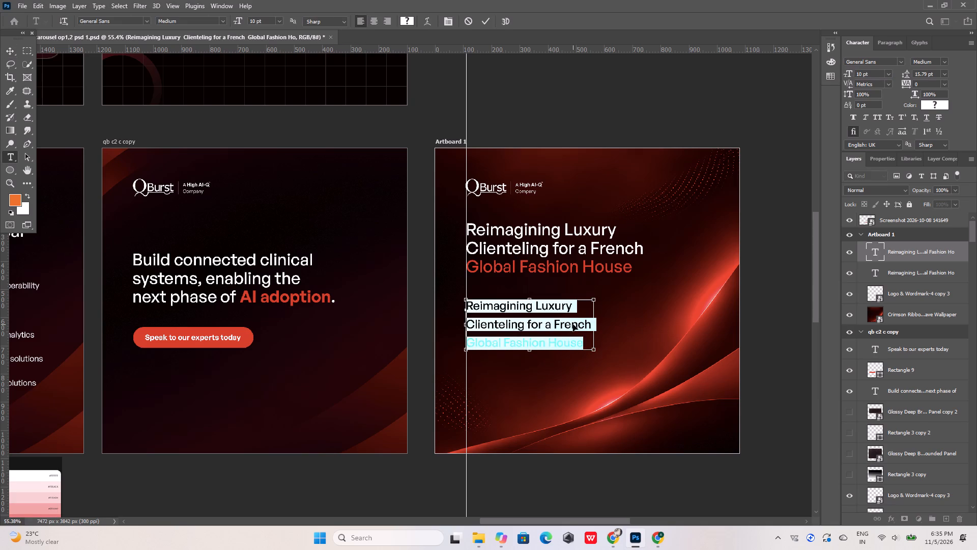
key(ctrl+v)
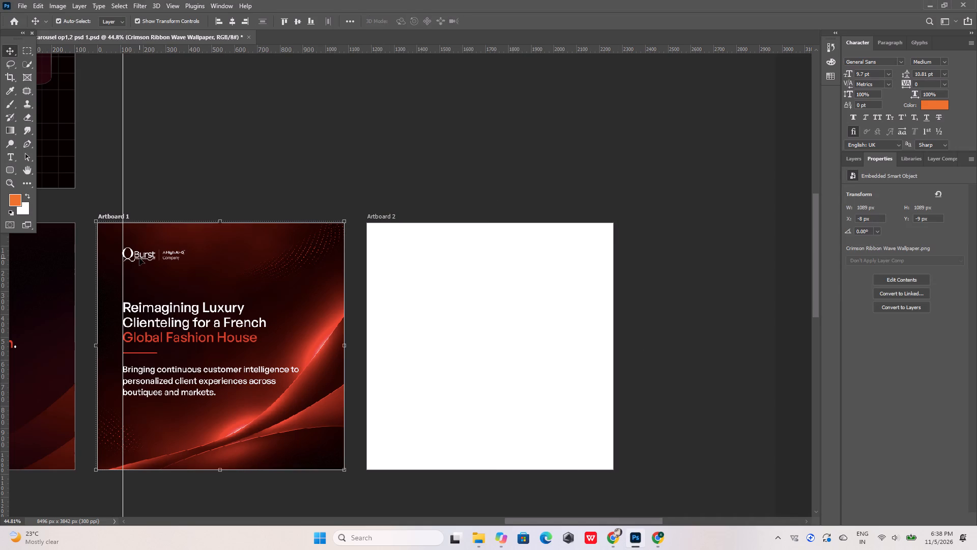
alt+scroll(133, 258, up, 18)
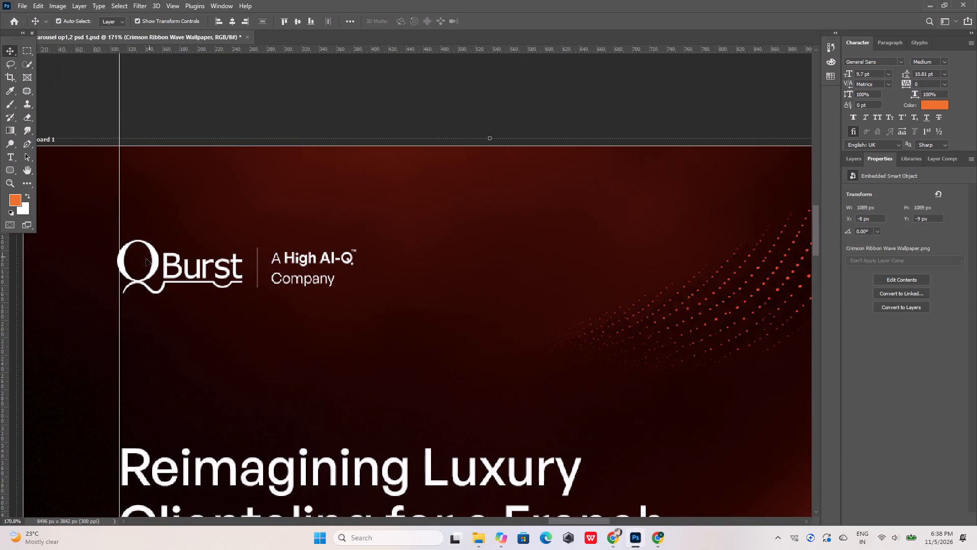
alt+scroll(143, 260, up, 10)
alt+scroll(163, 262, down, 10)
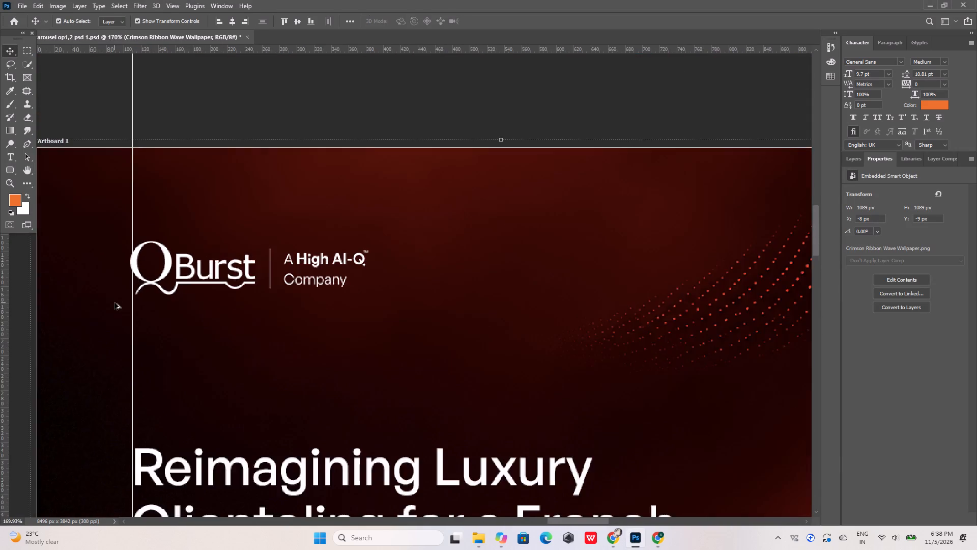
alt+scroll(114, 296, up, 14)
drag(150, 283, 146, 284)
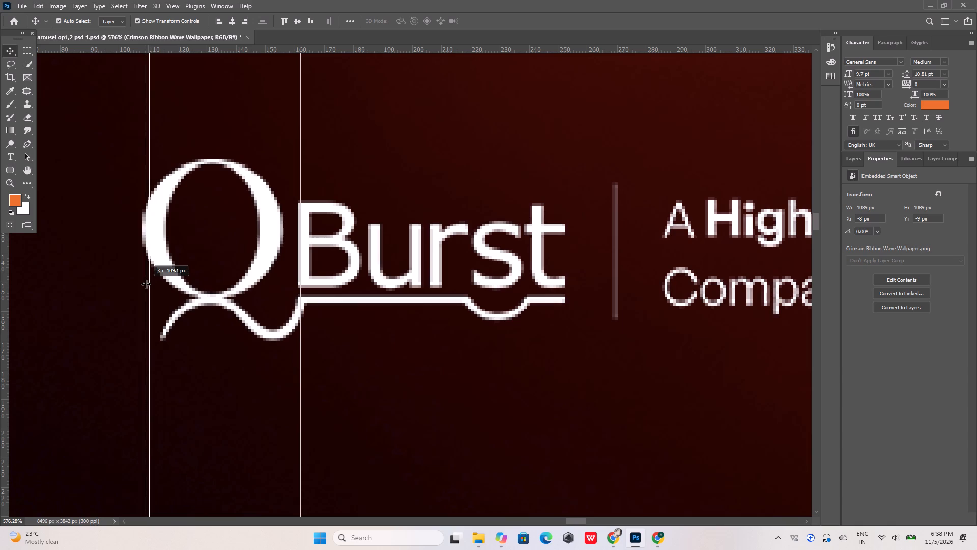
drag(146, 284, 143, 284)
alt+scroll(206, 220, down, 20)
alt+scroll(206, 220, down, 1)
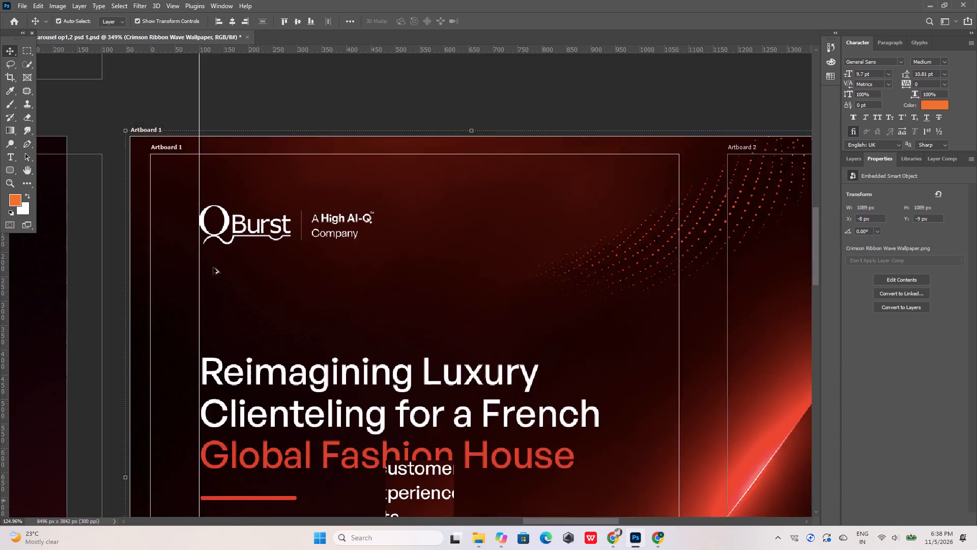
Nudge the headline on Artboard 1 left to X 106.67 px so its lettering lines up with the vertical guide.
alt+scroll(208, 346, up, 5)
click(209, 337)
alt+scroll(209, 397, up, 6)
alt+scroll(221, 319, down, 2)
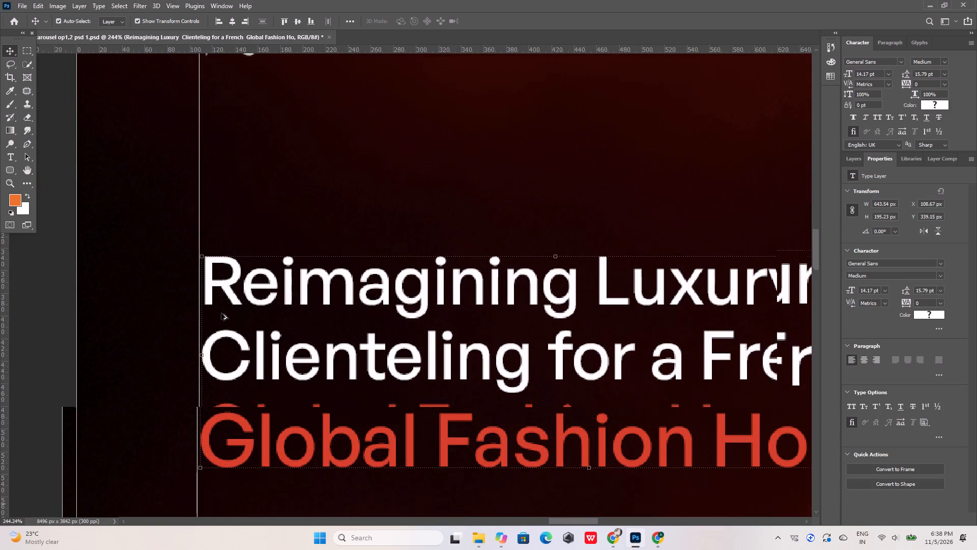
alt+scroll(221, 313, down, 7)
alt+scroll(215, 316, up, 13)
key(Left)
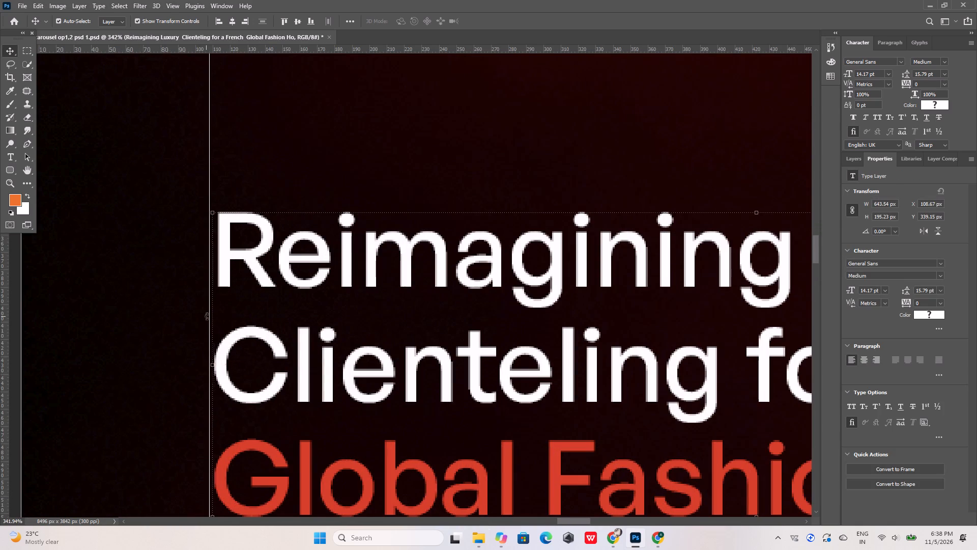
key(Left)
key(Left)
key(Left)
key(Left)
key(Right)
key(Right)
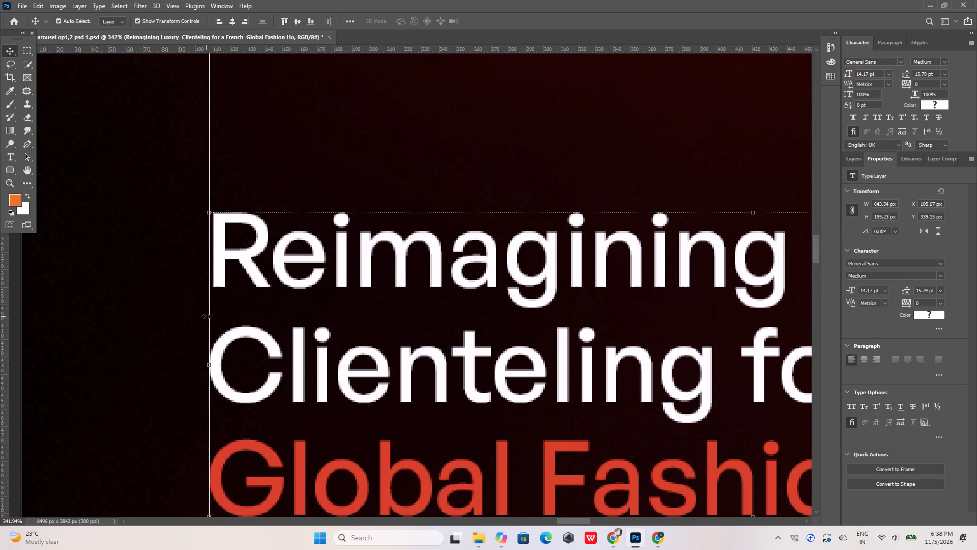
key(Right)
Nudge the red divider line 2 px left so it starts at the vertical guide.
alt+scroll(205, 304, down, 13)
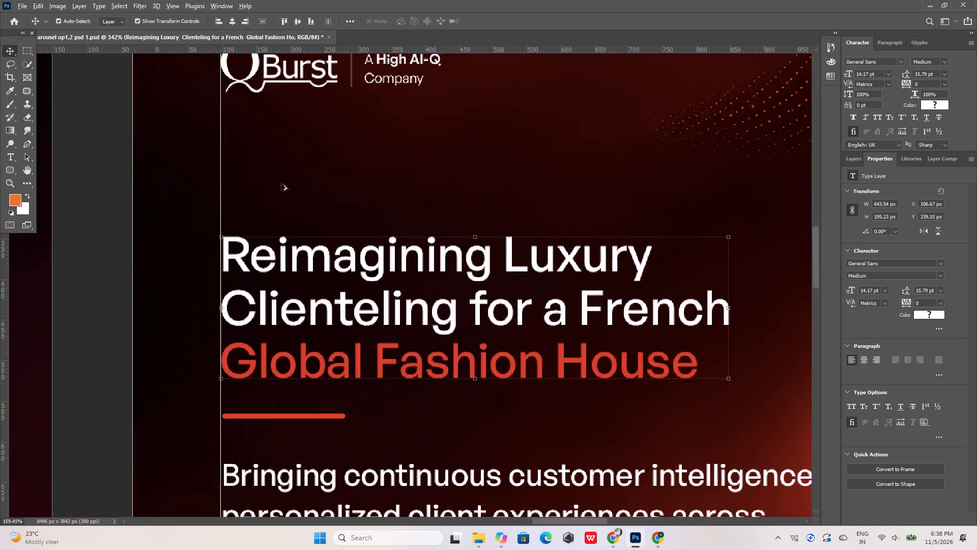
alt+scroll(281, 184, down, 2)
alt+scroll(236, 340, up, 17)
click(273, 297)
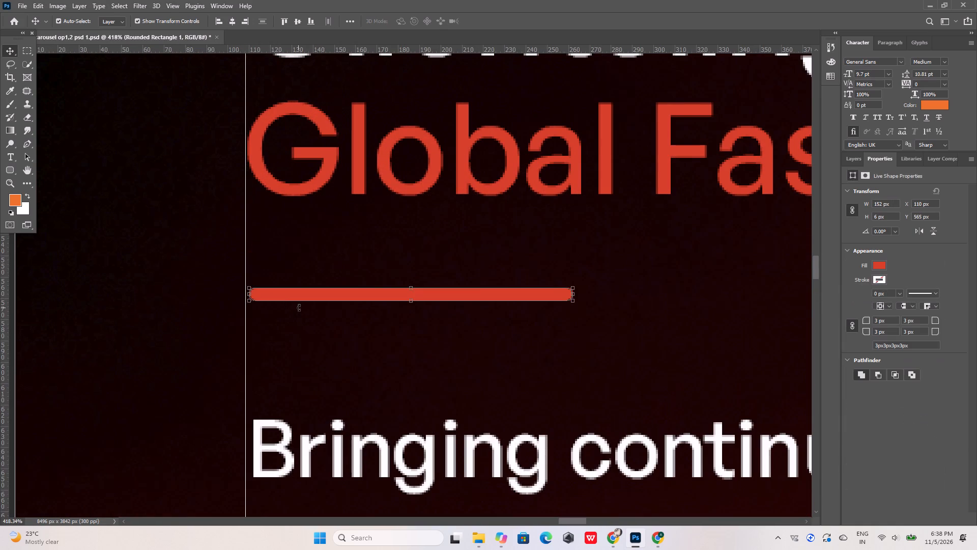
key(Left)
key(Left)
click(309, 257)
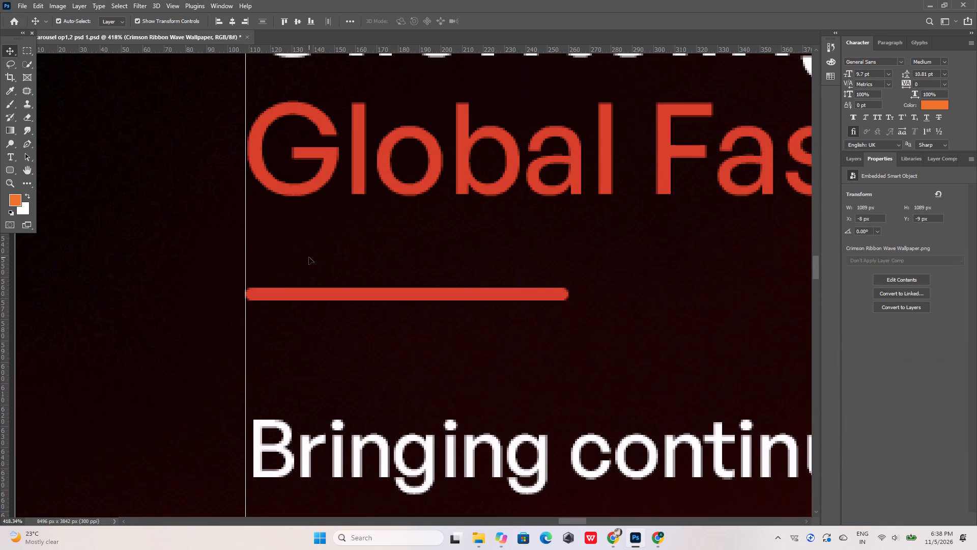
Nudge the subhead 3 px left onto the vertical guide and deselect it.
alt+scroll(309, 257, down, 10)
alt+scroll(283, 358, up, 9)
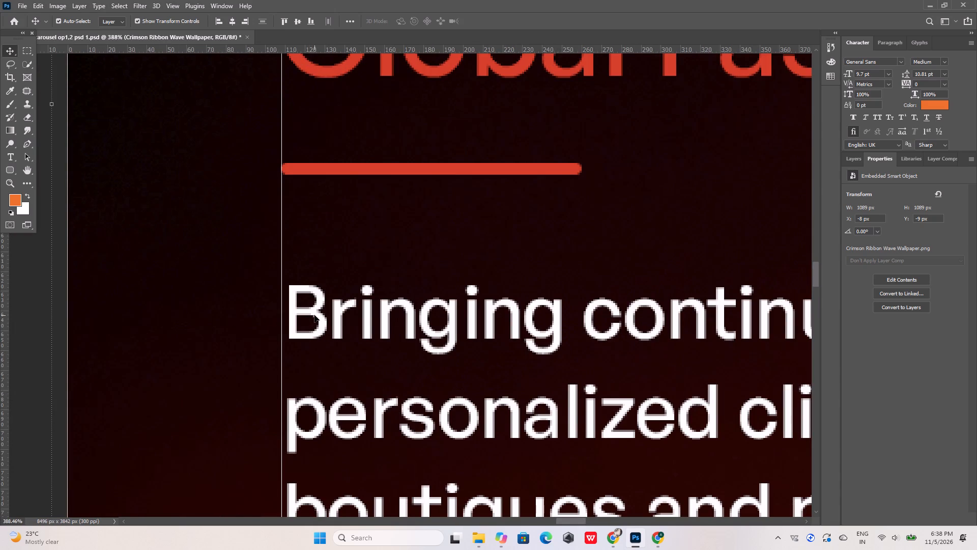
click(314, 315)
key(Left)
key(Left)
key(Left)
alt+scroll(122, 286, down, 20)
alt+scroll(122, 286, down, 1)
click(400, 73)
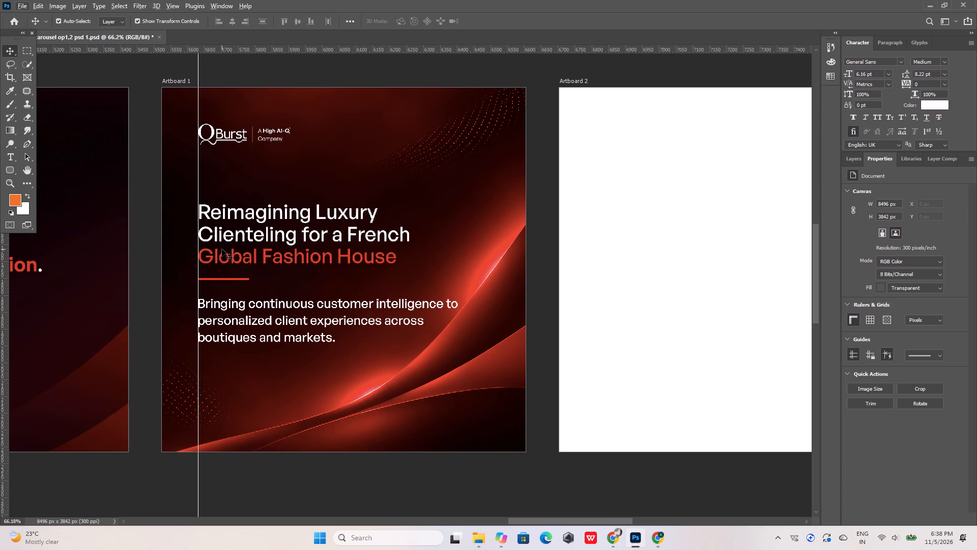
click(277, 478)
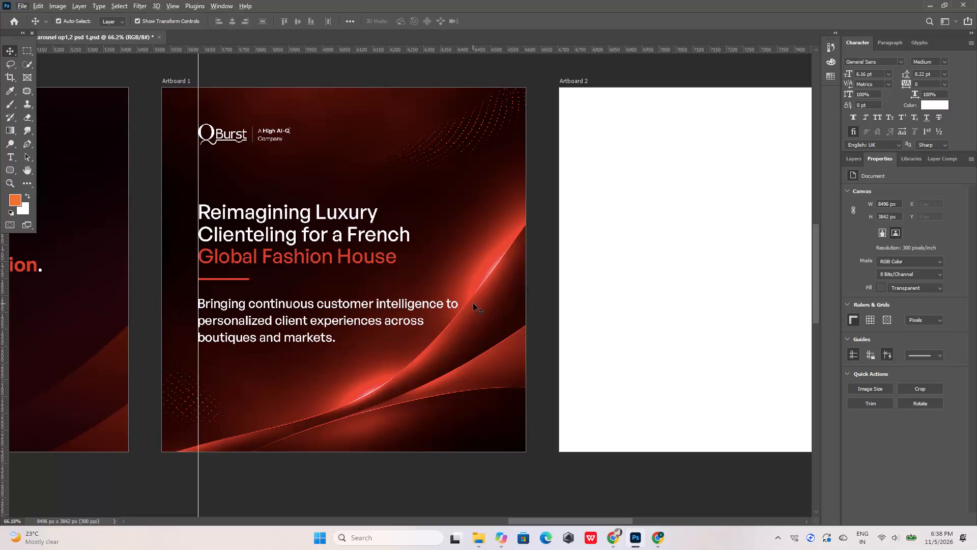
Review the existing QBurst carousel slides next to Artboard 1 and compare their layouts with the new slide.
alt+scroll(410, 298, down, 10)
alt+scroll(121, 260, up, 6)
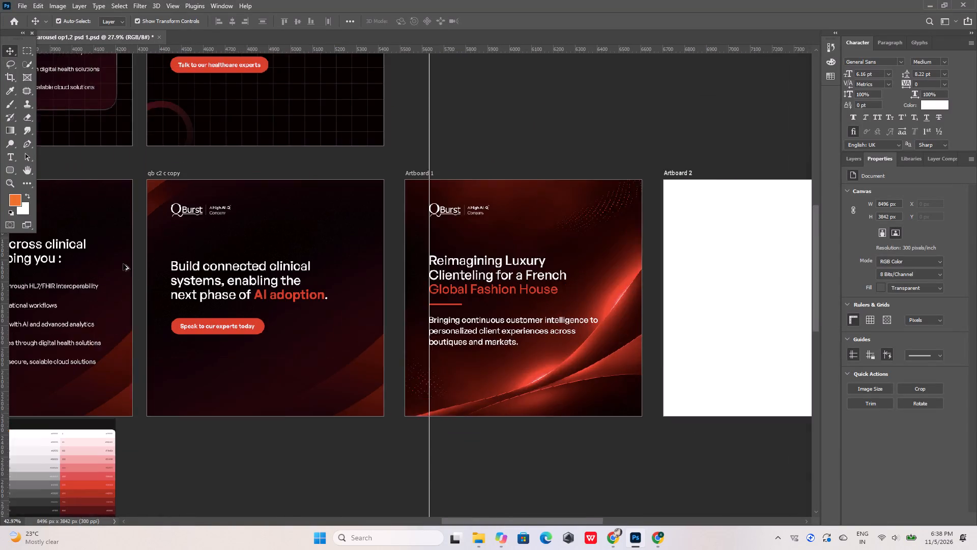
alt+scroll(123, 264, up, 3)
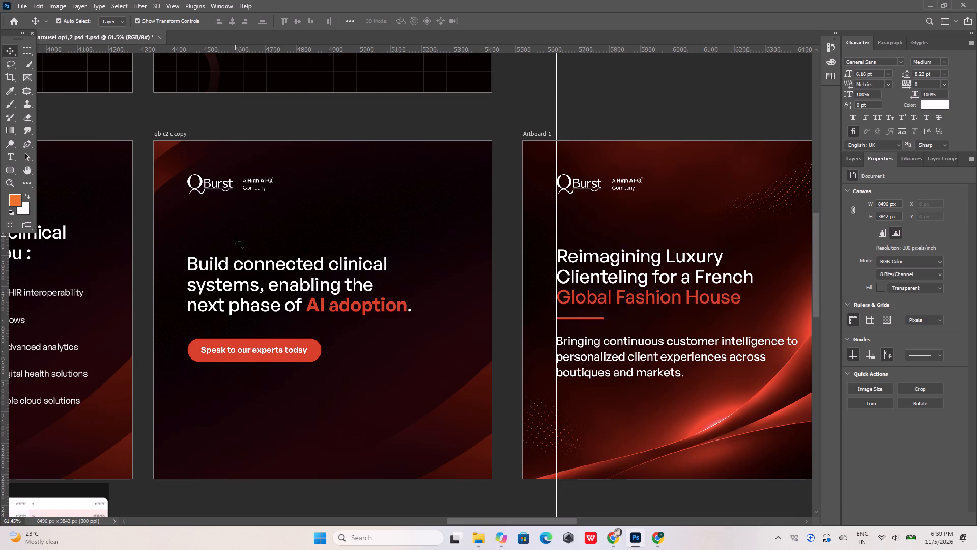
alt+scroll(233, 187, down, 9)
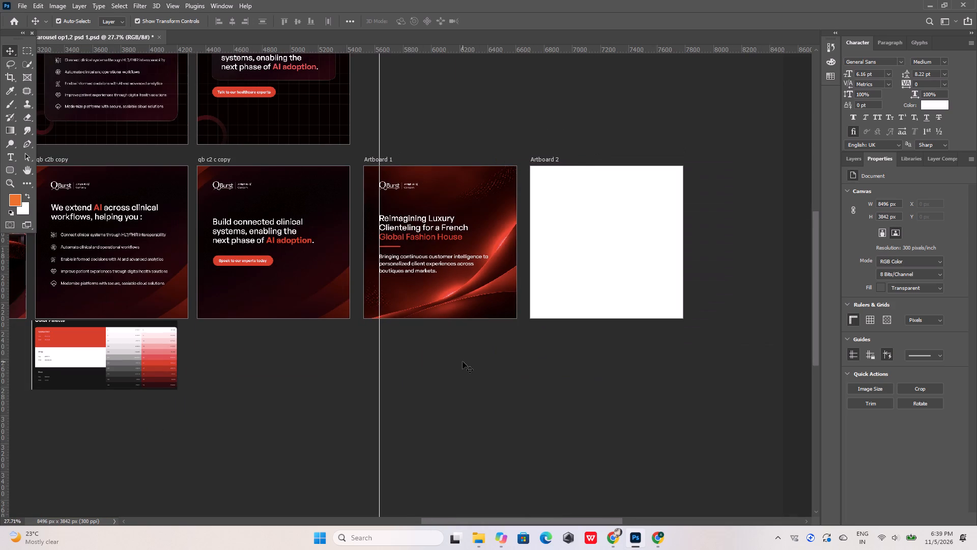
click(463, 362)
alt+scroll(463, 361, up, 2)
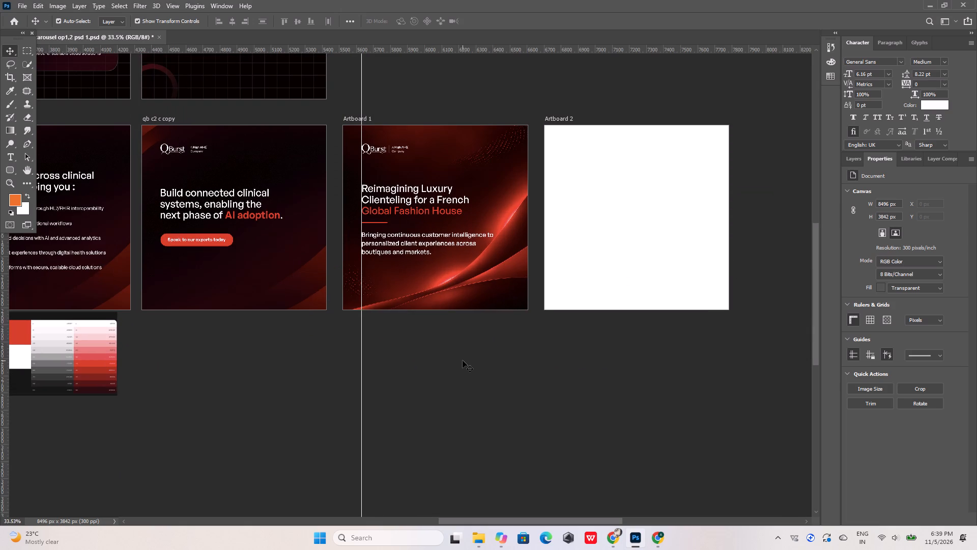
scroll(463, 361, up, 2)
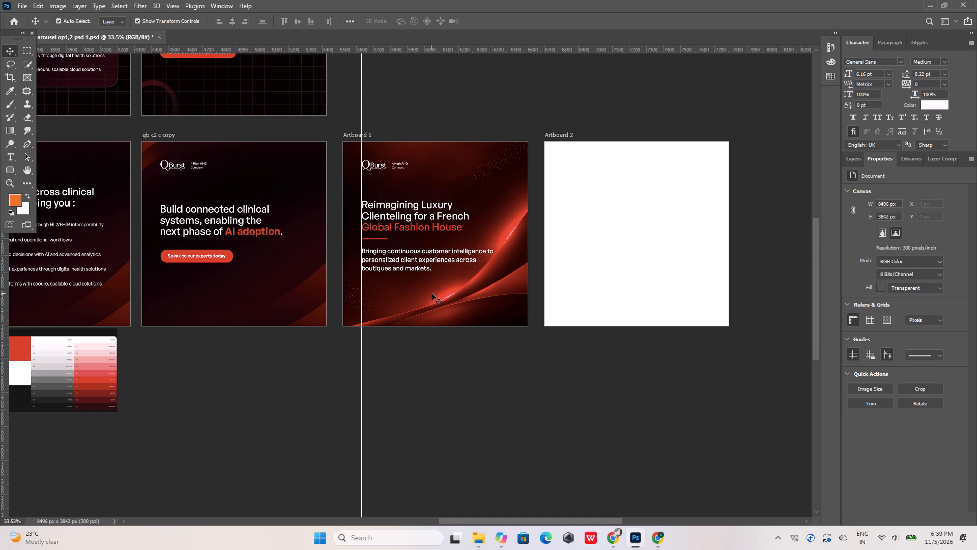
alt+scroll(432, 293, down, 7)
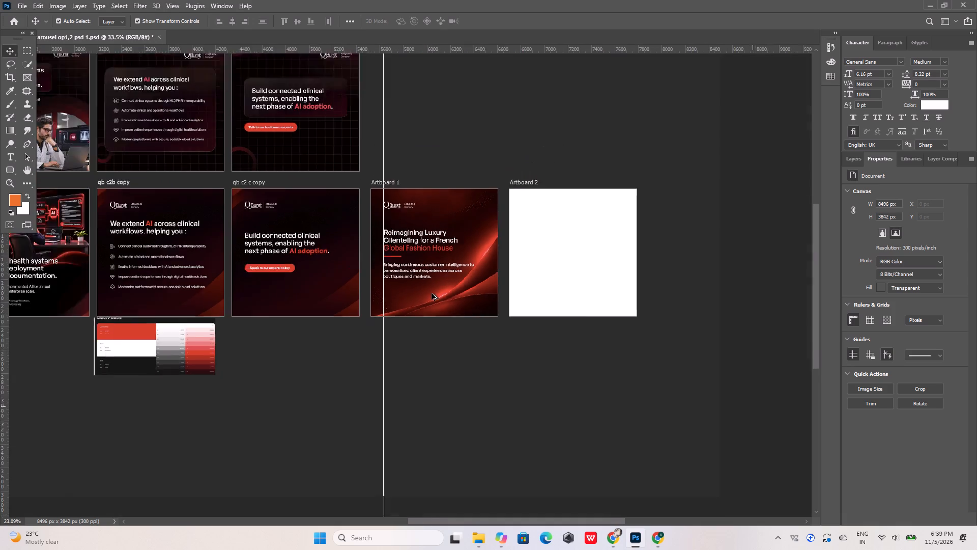
alt+scroll(61, 221, up, 10)
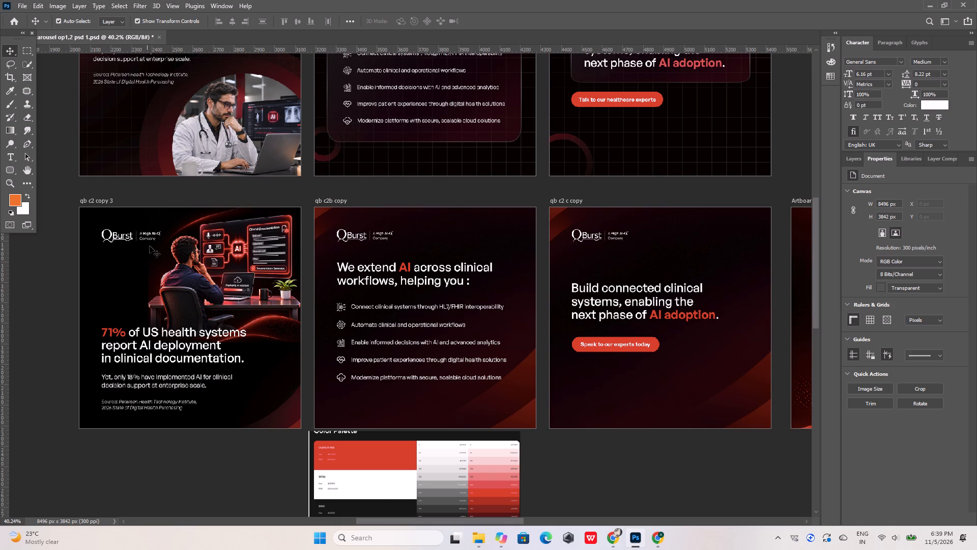
key(Print)
drag(80, 207, 120, 288)
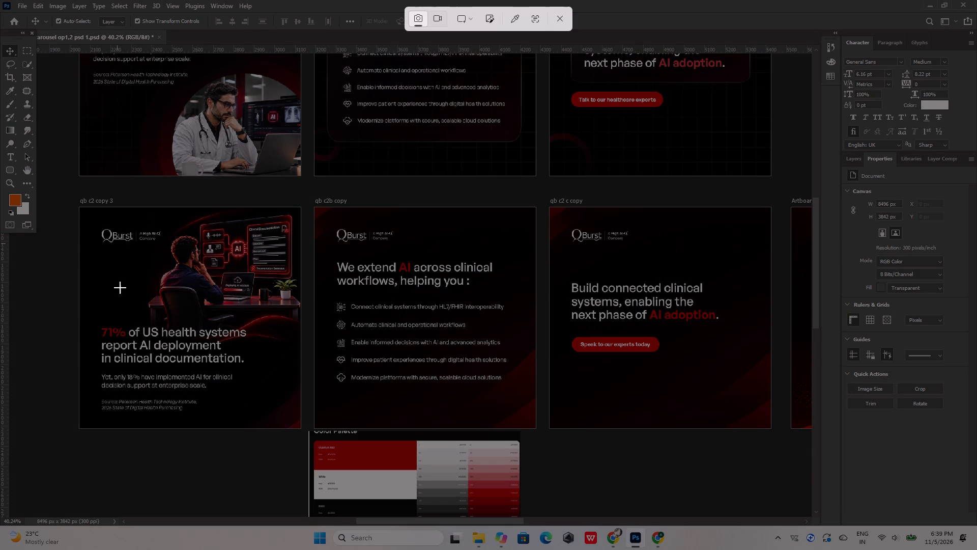
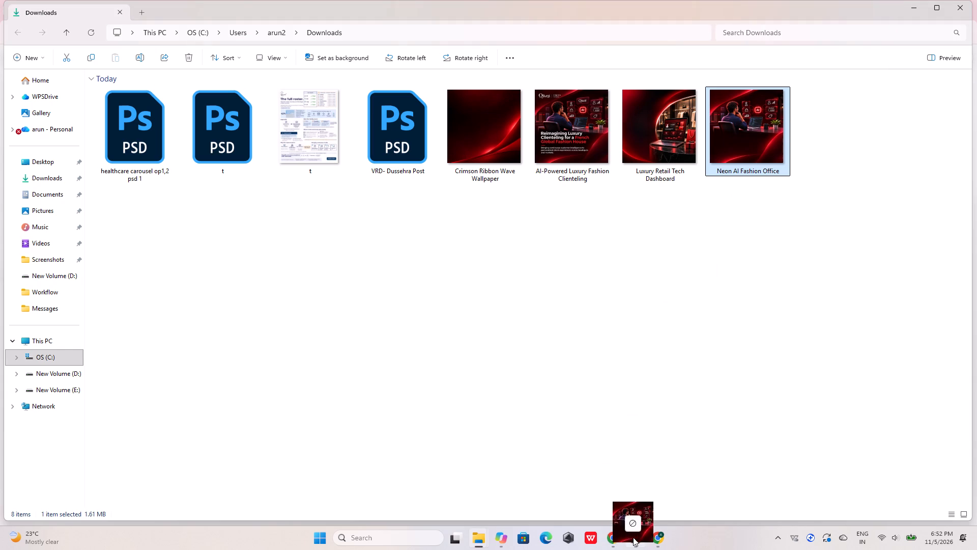
drag(633, 537, 429, 254)
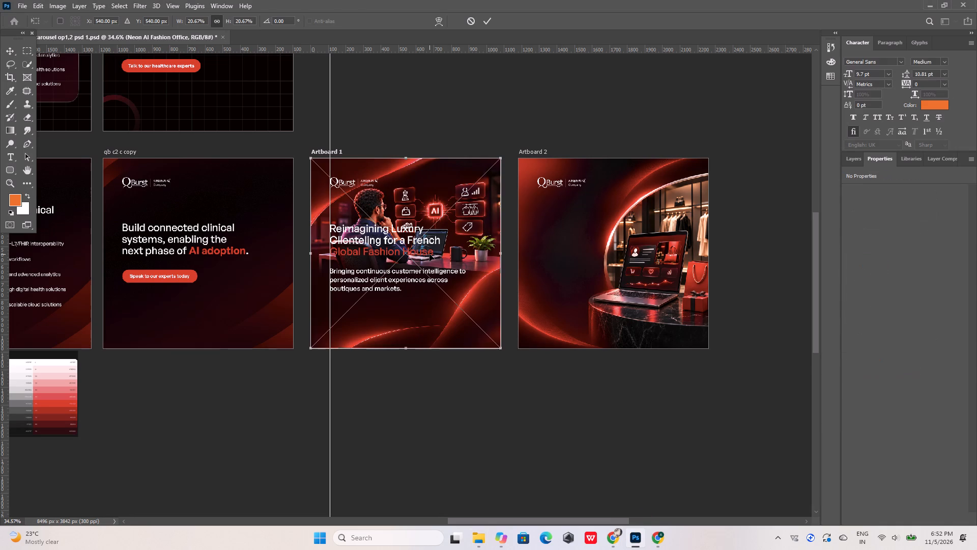
click(428, 127)
click(485, 18)
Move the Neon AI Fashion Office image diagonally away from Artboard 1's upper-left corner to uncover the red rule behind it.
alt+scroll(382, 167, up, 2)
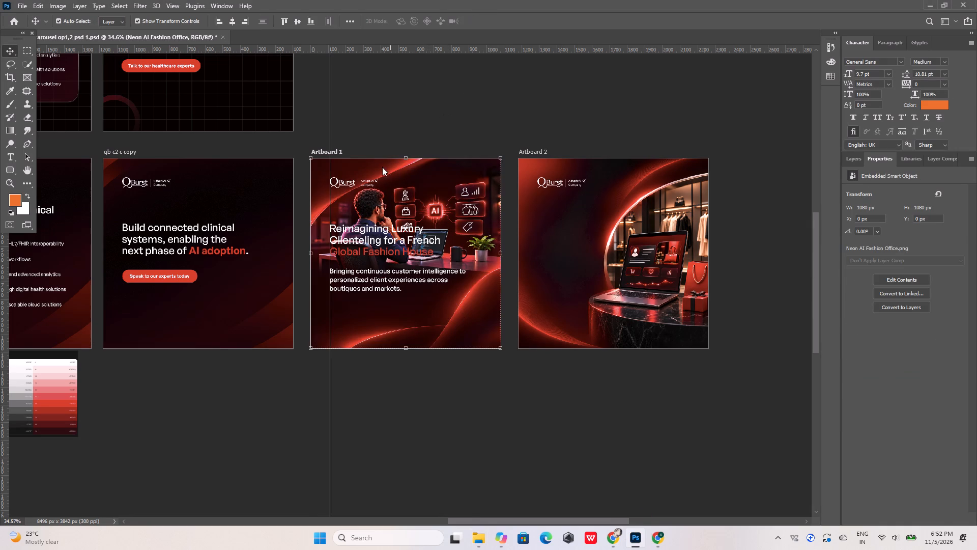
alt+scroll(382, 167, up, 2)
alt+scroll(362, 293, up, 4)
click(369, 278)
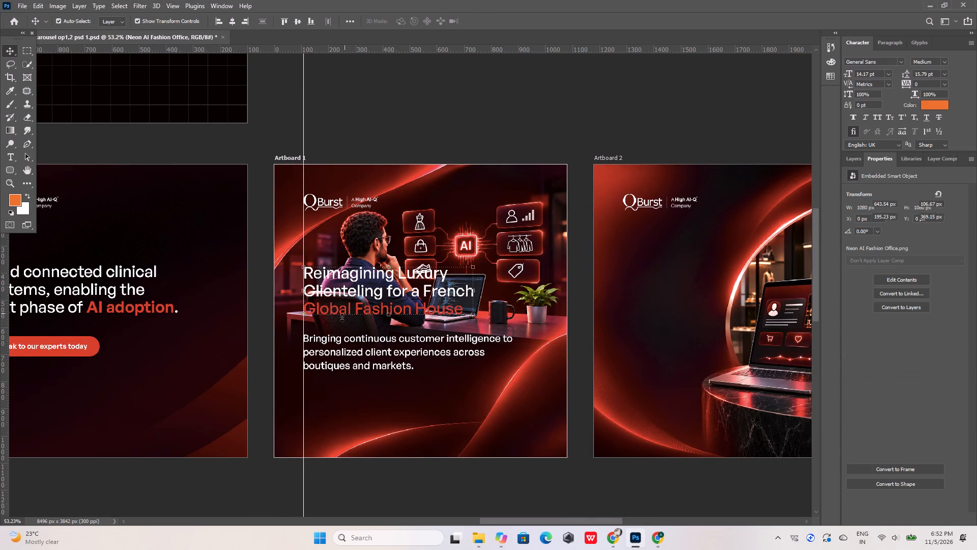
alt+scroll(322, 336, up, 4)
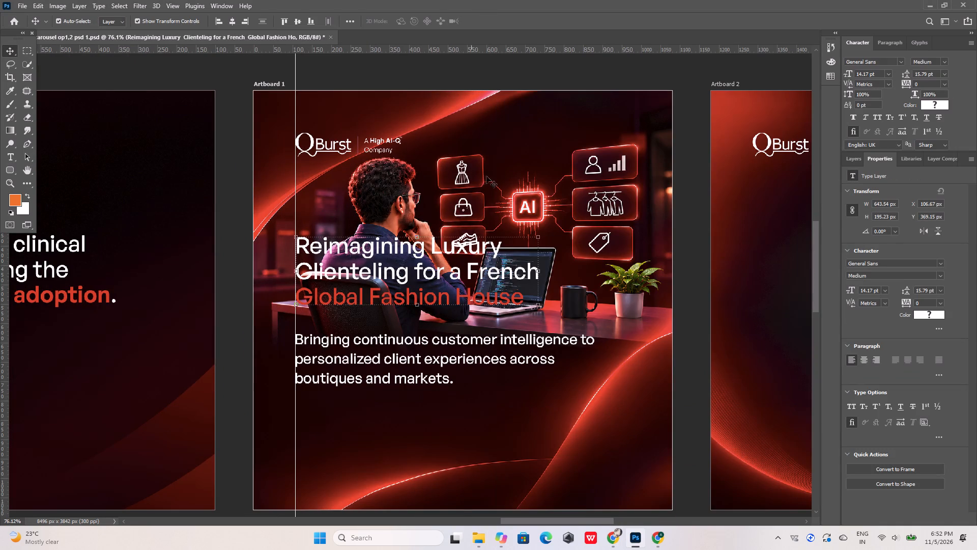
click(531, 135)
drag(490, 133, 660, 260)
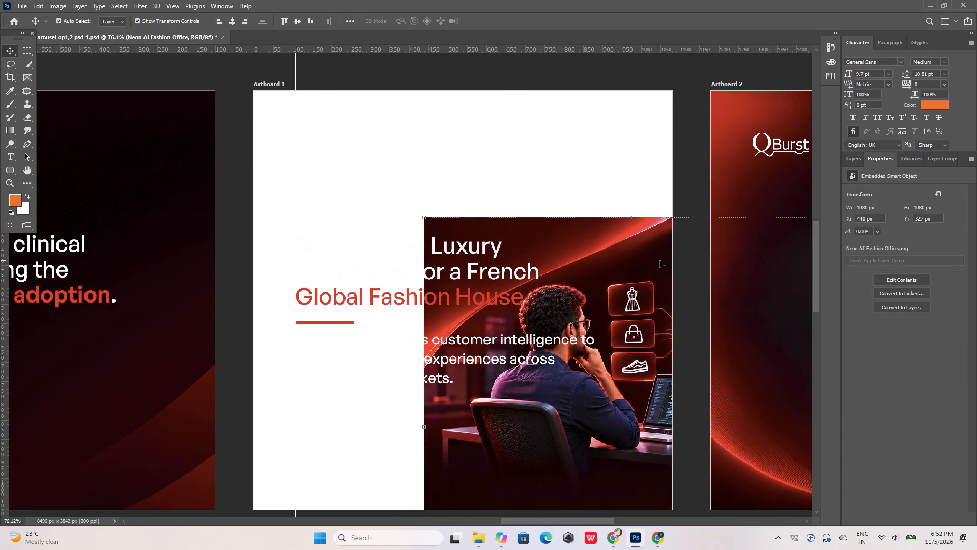
Select the red rule under the headline and reorder the Neon AI Fashion Office layer beneath Rounded Rectangle 1.
click(342, 322)
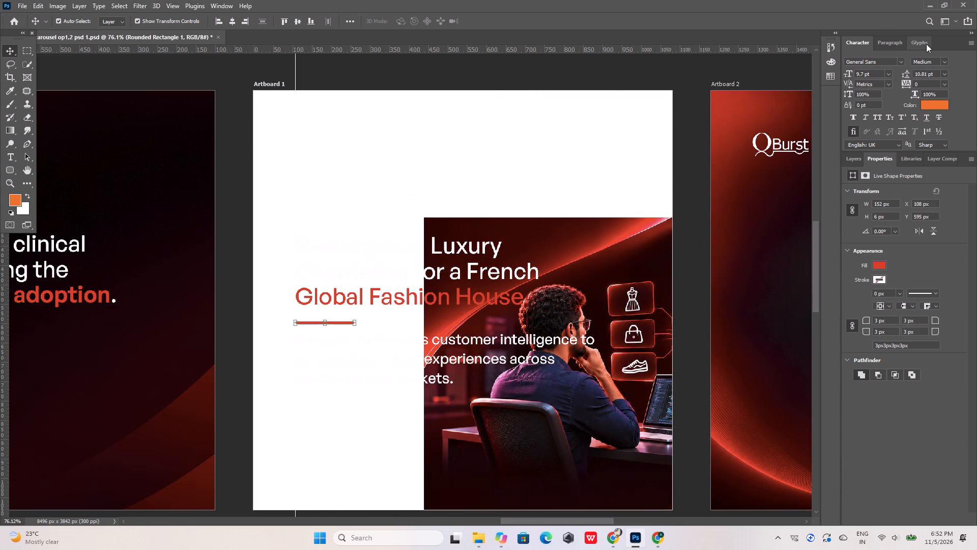
click(926, 44)
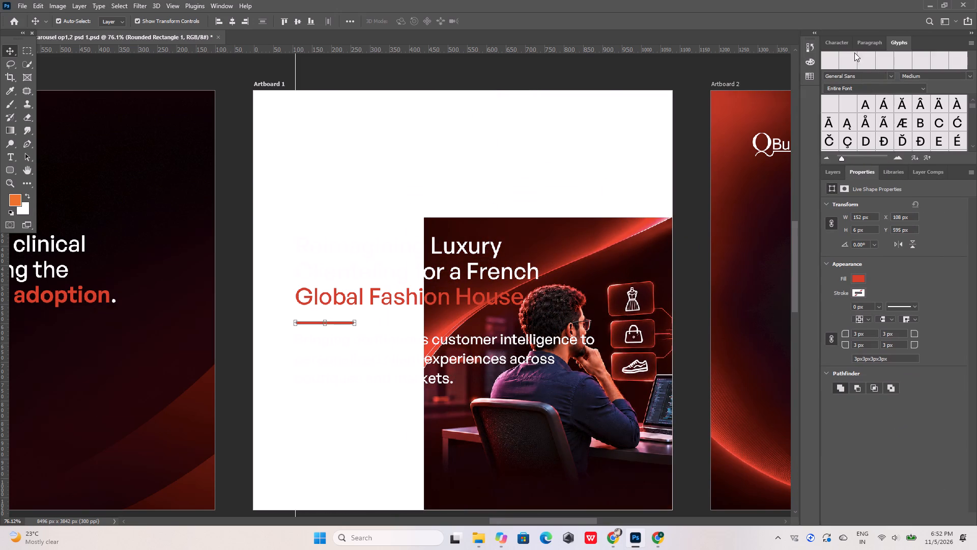
click(844, 47)
click(918, 41)
alt+scroll(289, 223, down, 4)
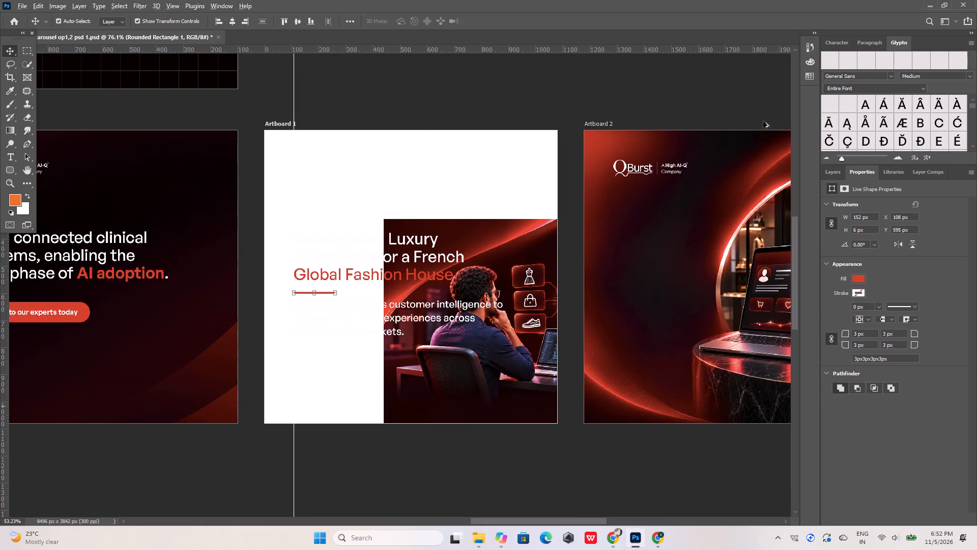
click(834, 173)
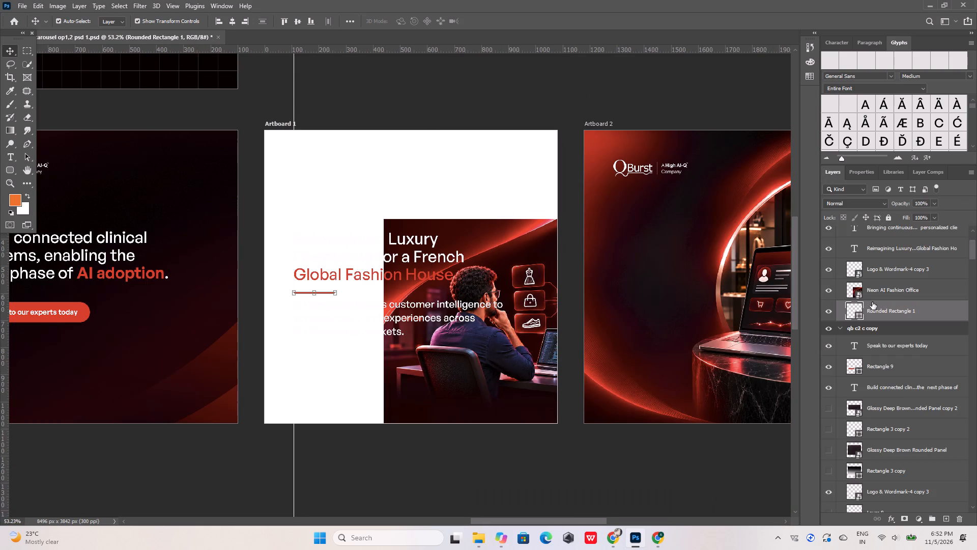
drag(881, 289, 883, 315)
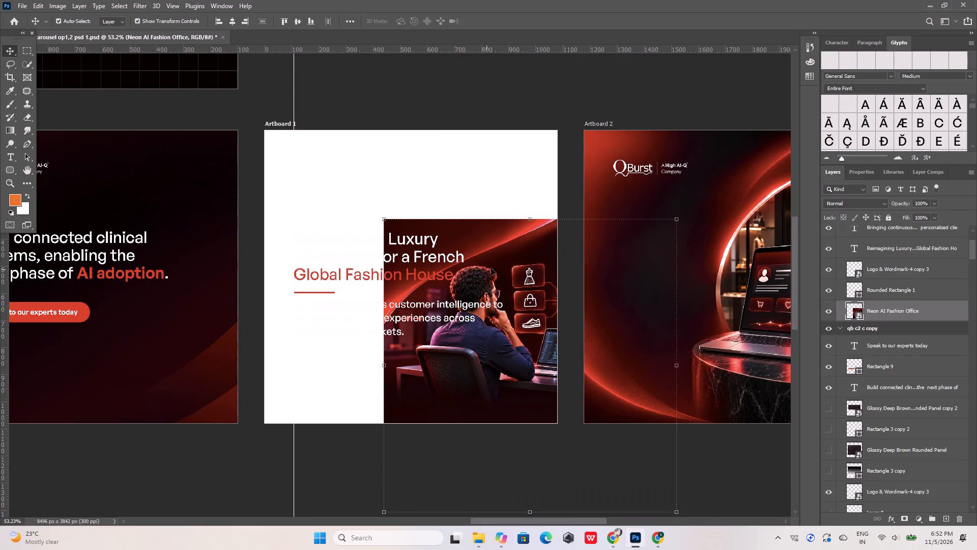
Move the Neon AI Fashion Office image back over Artboard 1, aligning it with the artboard's top edge.
drag(492, 267, 368, 173)
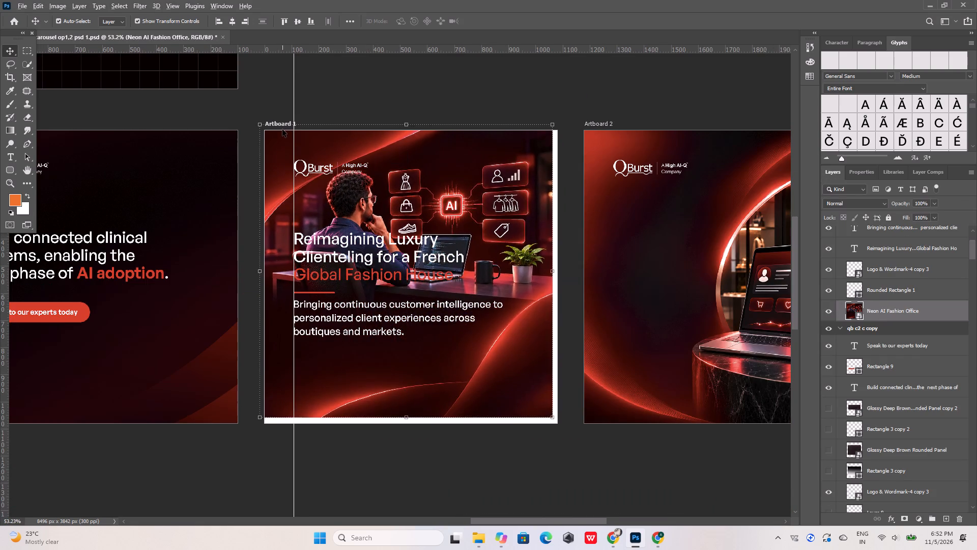
alt+scroll(282, 129, up, 6)
drag(272, 141, 281, 151)
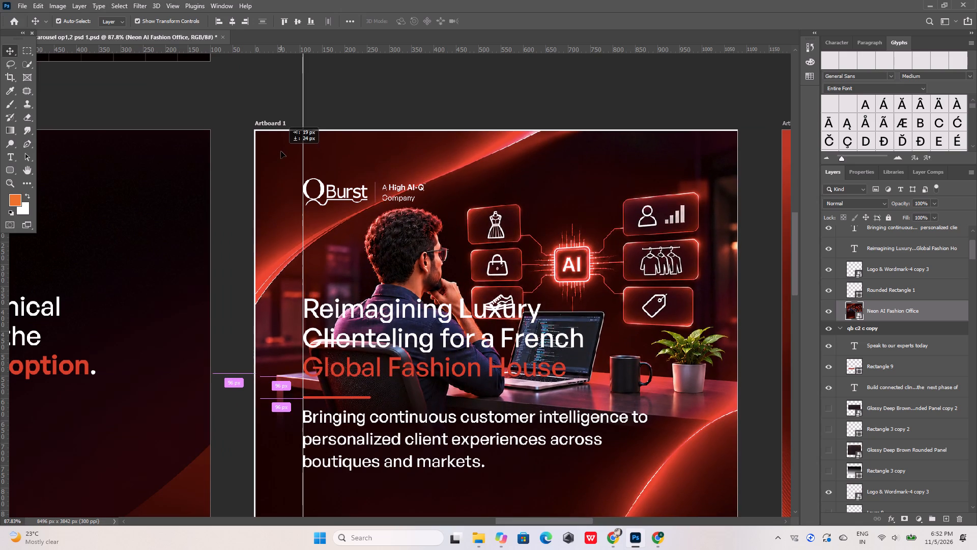
drag(281, 151, 281, 153)
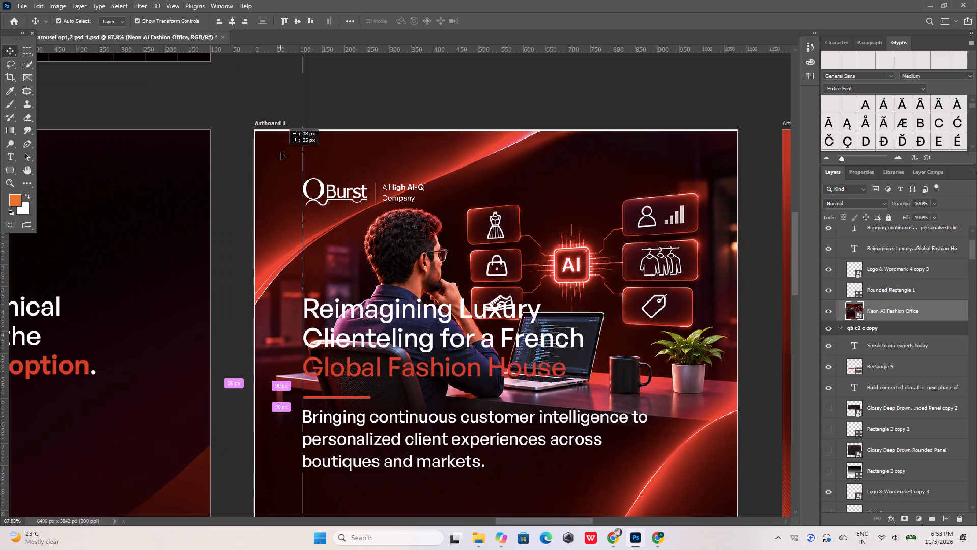
drag(281, 153, 278, 150)
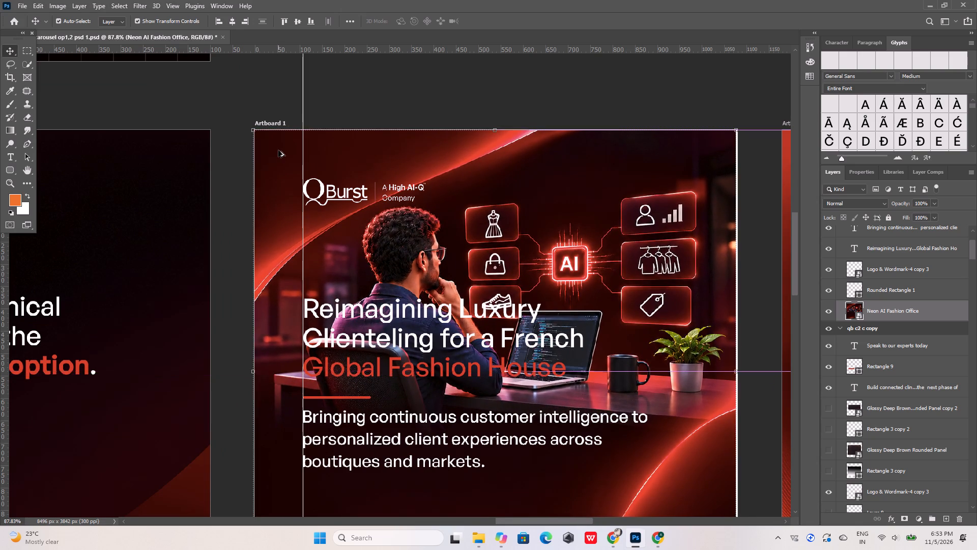
Scale the Neon AI Fashion Office image from its lower-right corner to about 20.74% to cover Artboard 1's right edge.
alt+scroll(278, 150, down, 9)
alt+scroll(489, 356, up, 9)
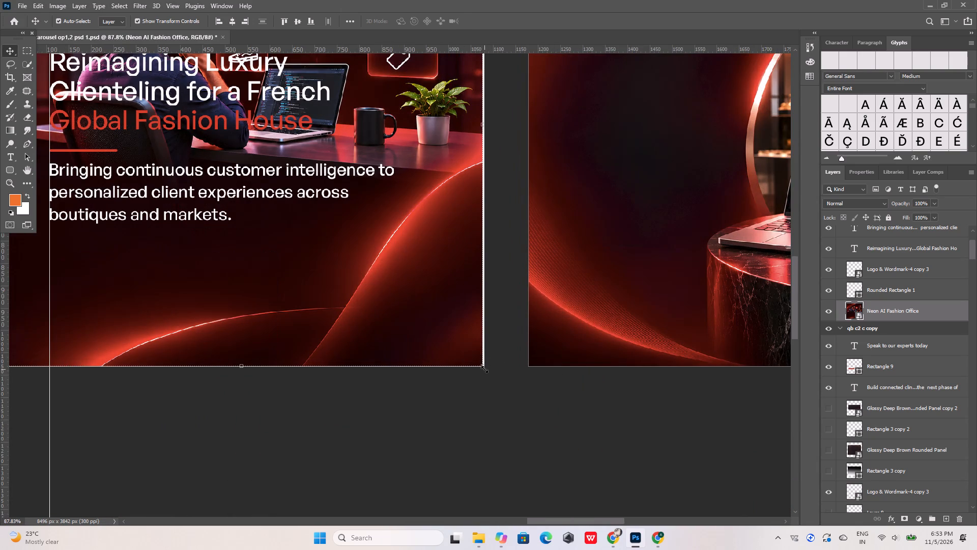
click(484, 369)
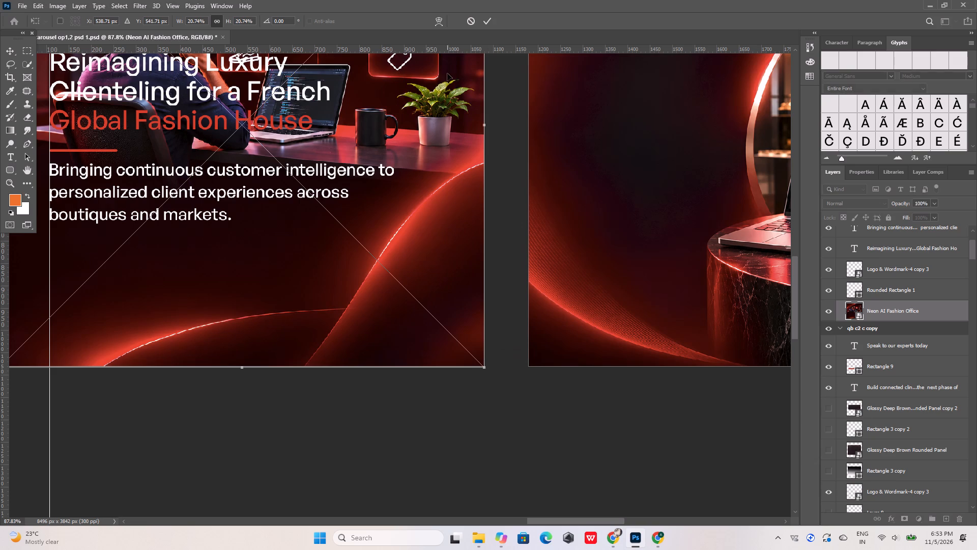
click(485, 19)
click(516, 122)
Move Artboard 1's headline, red rule and body text together straight down into the dark area below the desk.
alt+scroll(464, 219, down, 11)
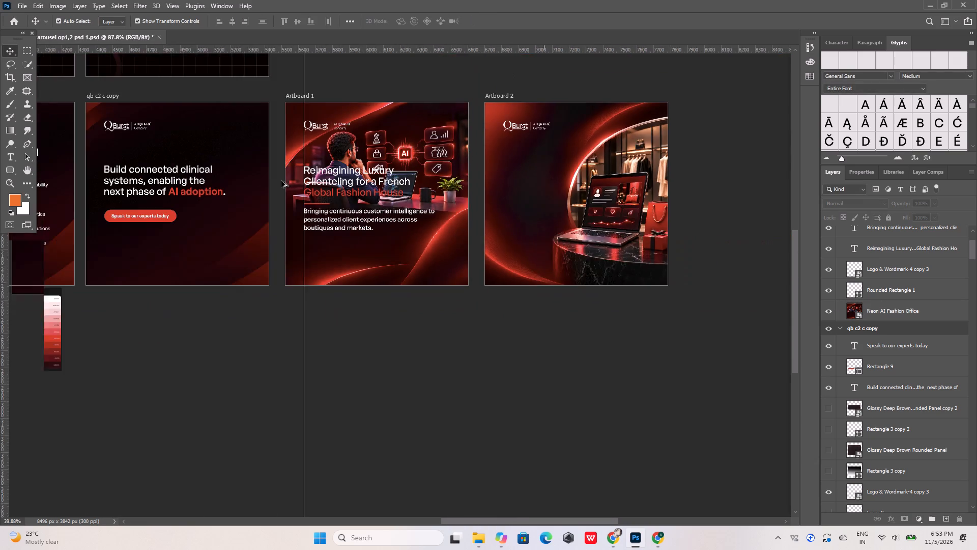
alt+scroll(281, 179, up, 8)
click(355, 163)
alt+scroll(352, 230, up, 3)
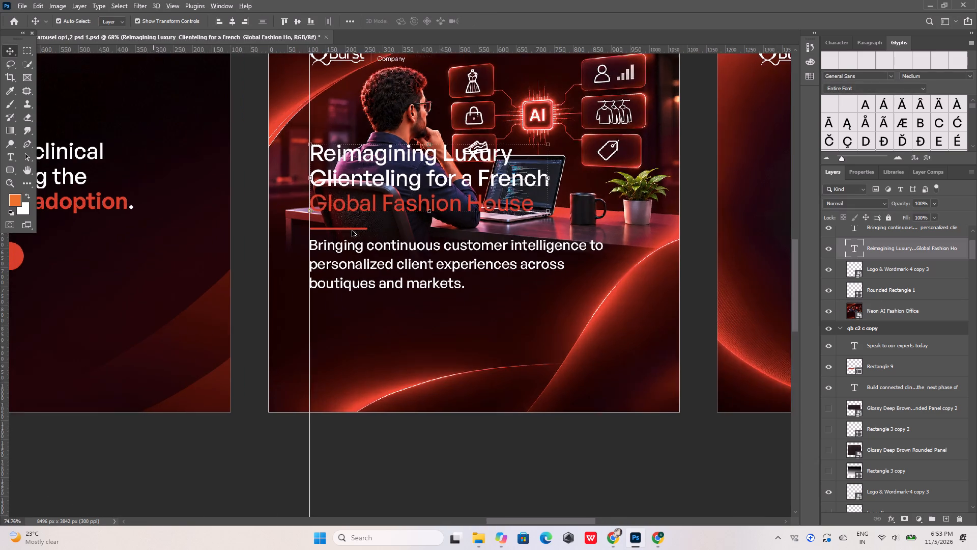
alt+scroll(352, 230, up, 1)
shift+click(352, 228)
shift+click(356, 251)
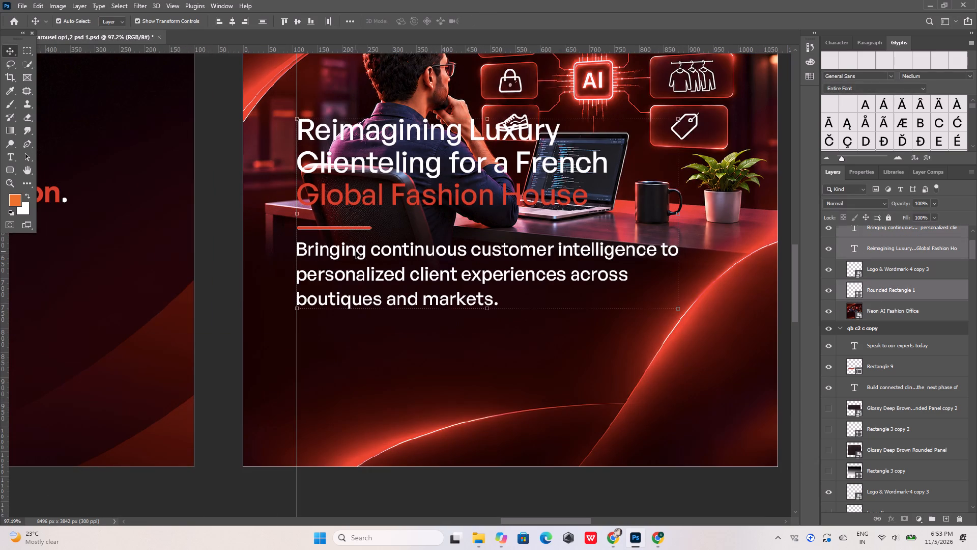
key(shift+Down)
key(shift+Down)
key(shift+Down)
key(shift+Down)
key(shift+Down)
key(shift+Down)
key(shift+Down)
key(shift+Down)
key(shift+Down)
key(shift+Down)
key(shift+Down)
key(shift+Down)
key(shift+Down)
key(shift+Down)
key(shift+Down)
key(shift+Down)
key(shift+Down)
key(shift+Down)
key(shift+Down)
key(shift+Down)
key(shift+Down)
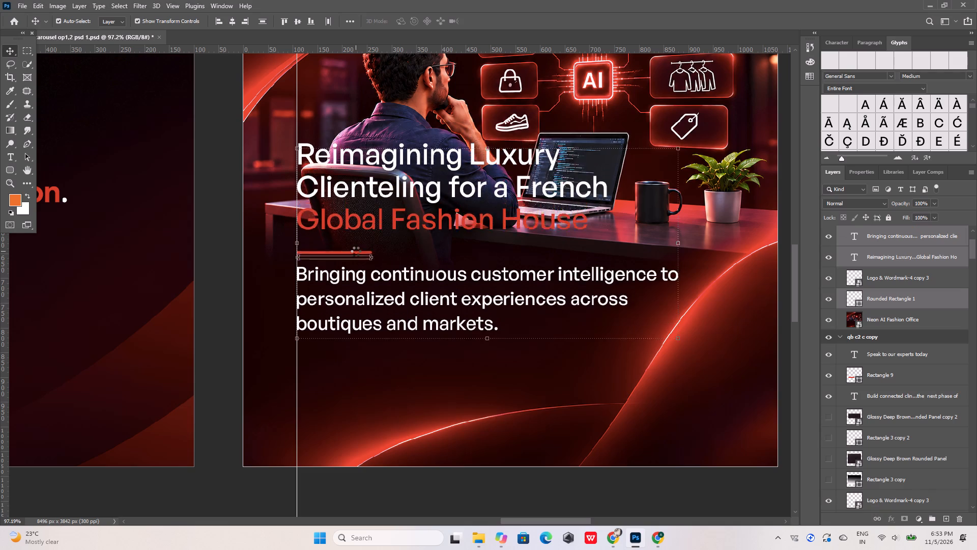
key(shift+Down)
key(shift+Down)
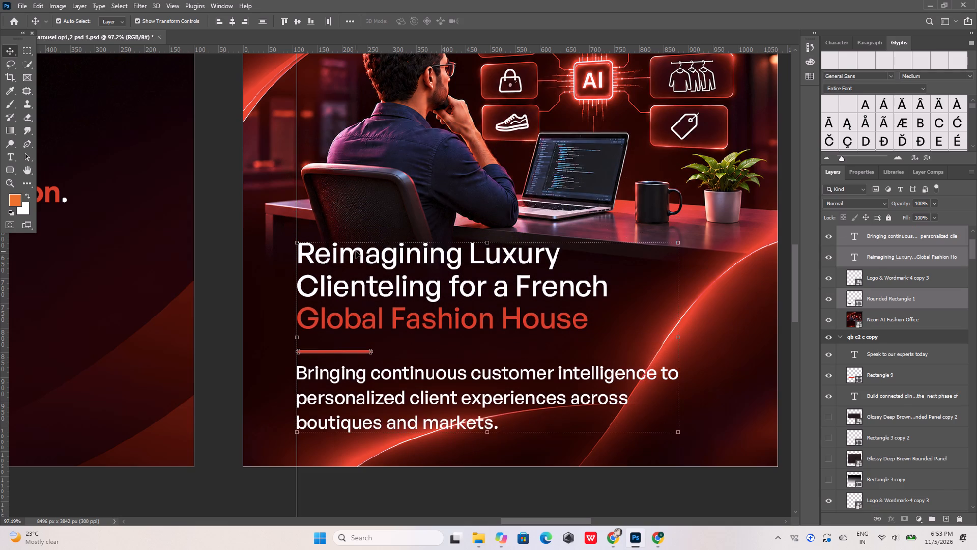
key(shift+Down)
key(shift+Up)
key(shift+Down)
key(shift+Up)
click(528, 486)
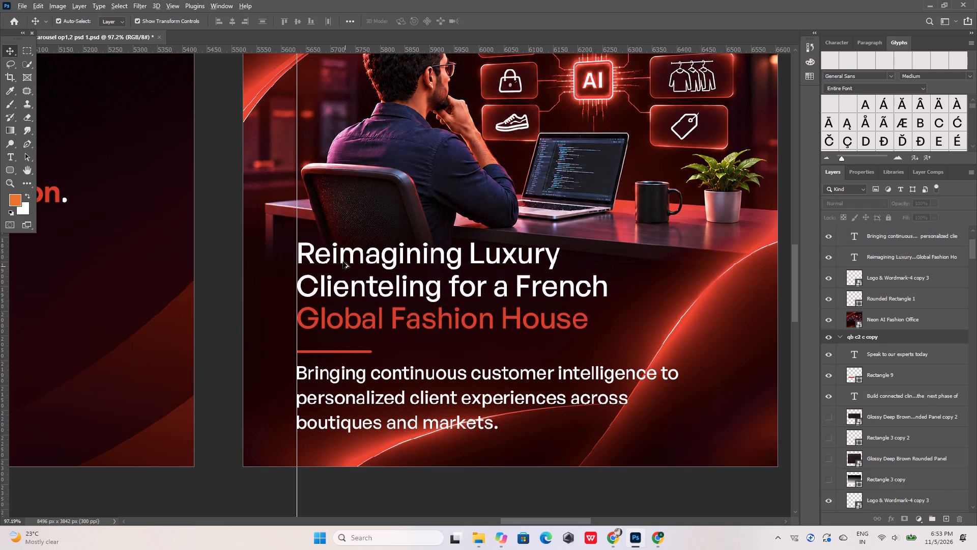
Scale the "Bringing continuous customer intelligence" body text on Artboard 1 to about 79.74% from its upper-left corner.
alt+scroll(342, 261, down, 8)
alt+scroll(382, 352, up, 4)
alt+click(390, 313)
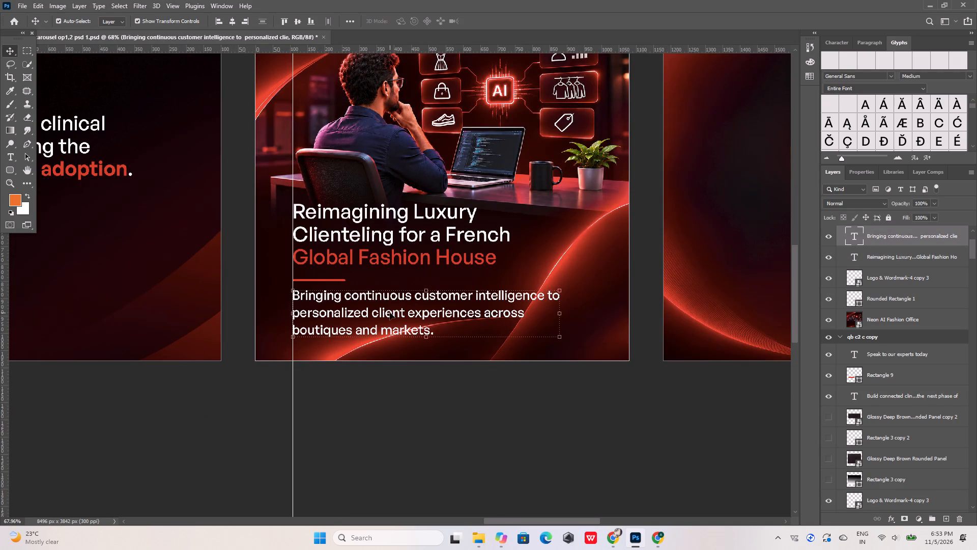
click(841, 43)
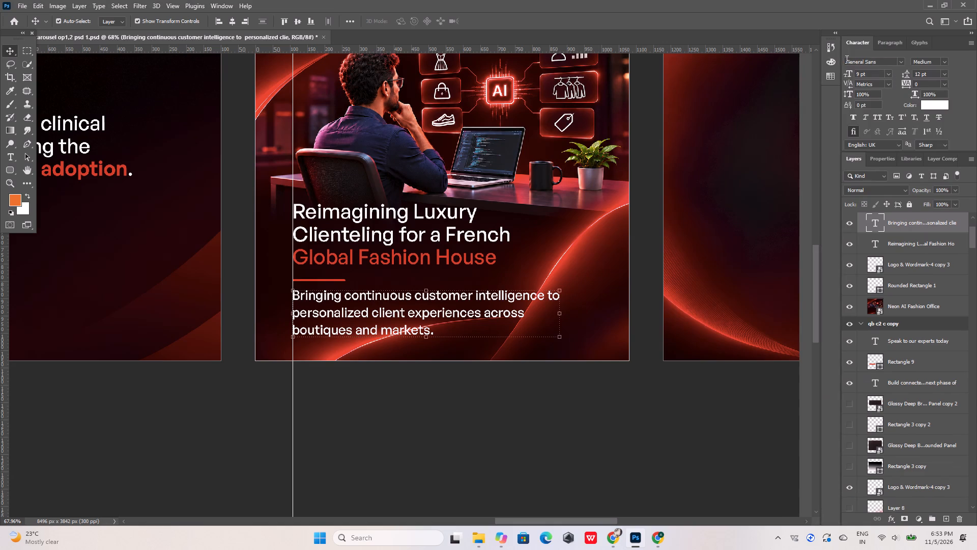
click(918, 44)
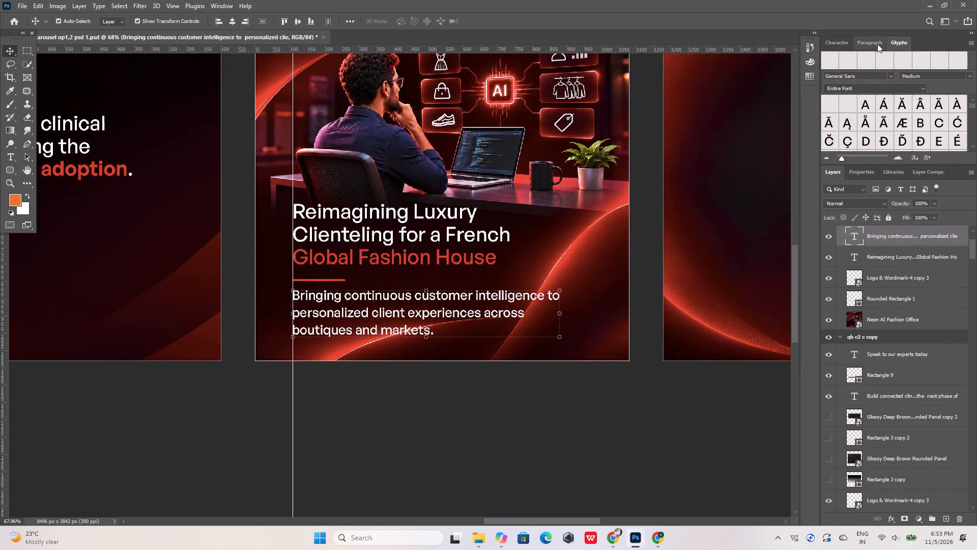
click(877, 44)
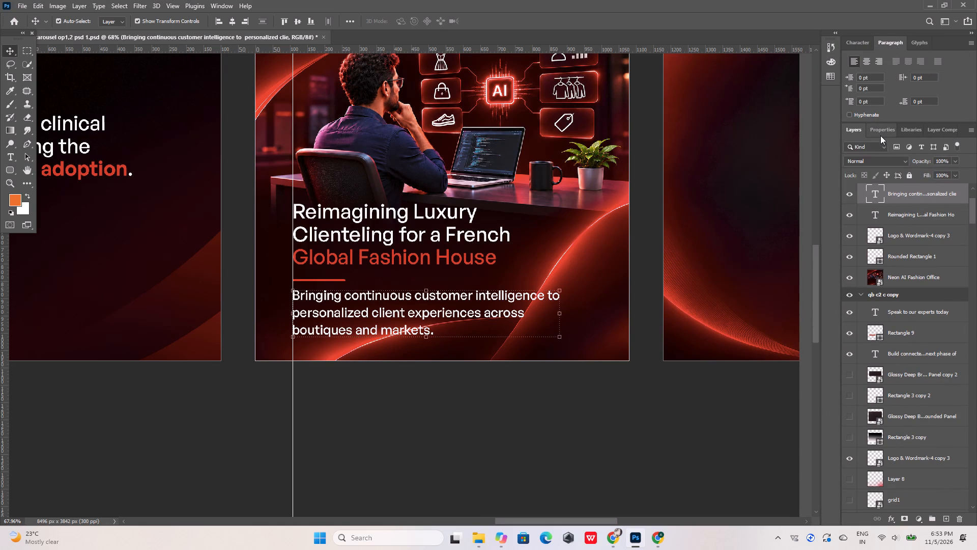
click(512, 300)
drag(560, 337, 552, 332)
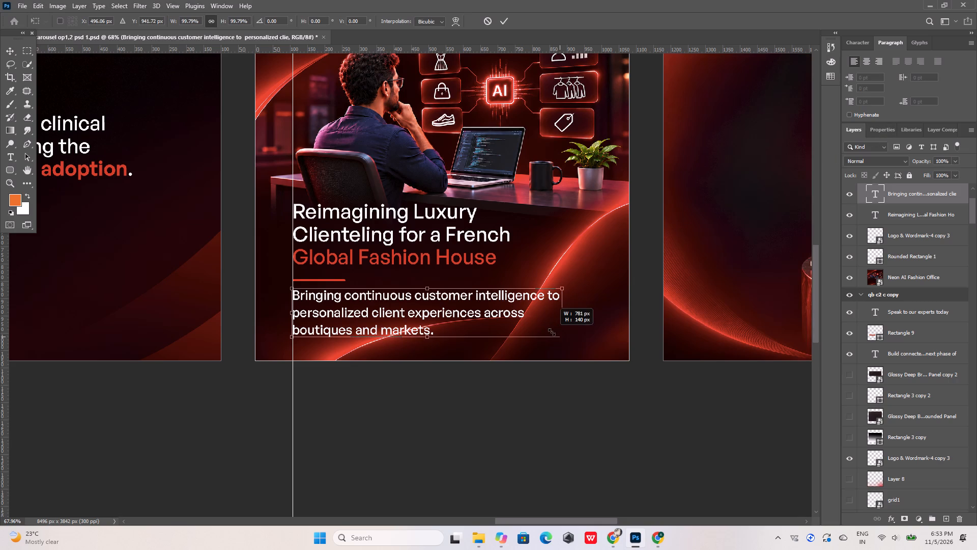
drag(552, 332, 514, 311)
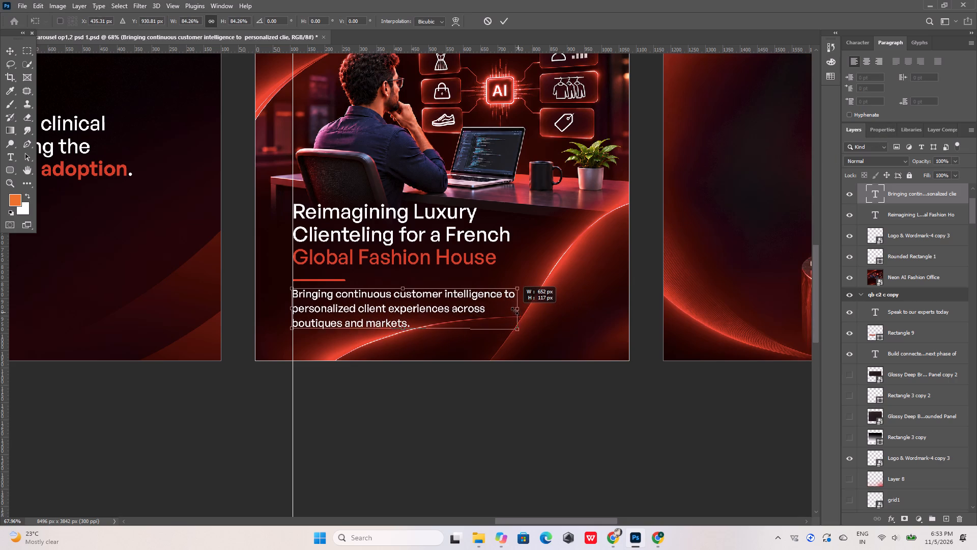
drag(514, 311, 509, 308)
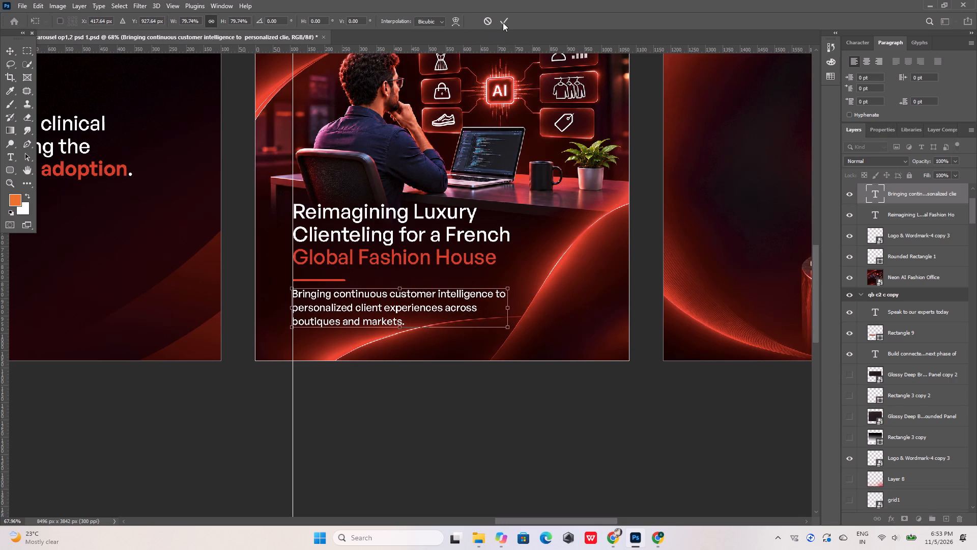
click(504, 21)
click(544, 401)
alt+scroll(342, 326, down, 9)
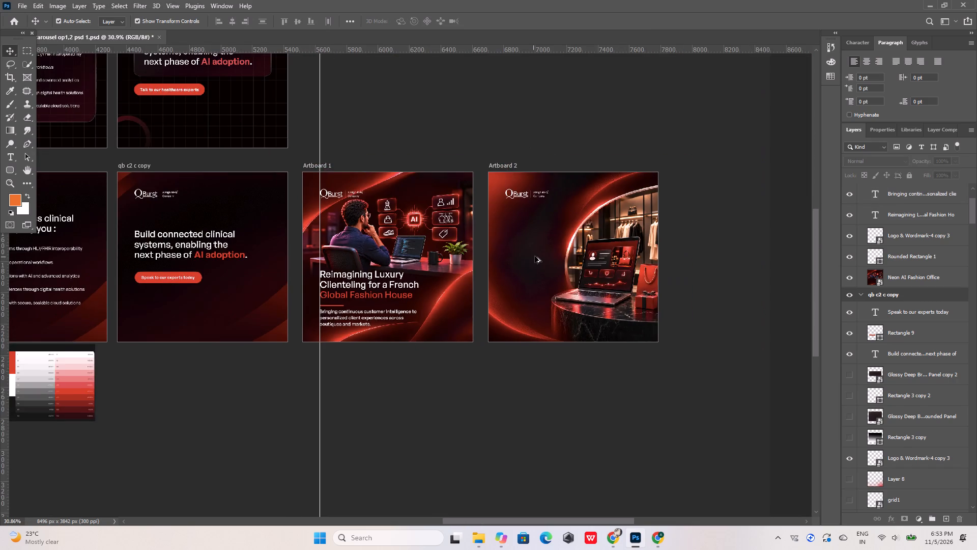
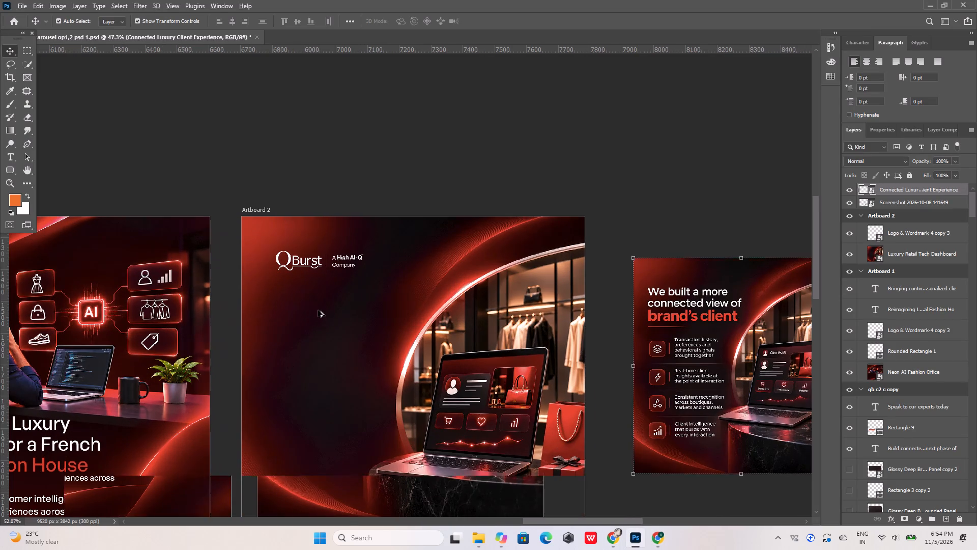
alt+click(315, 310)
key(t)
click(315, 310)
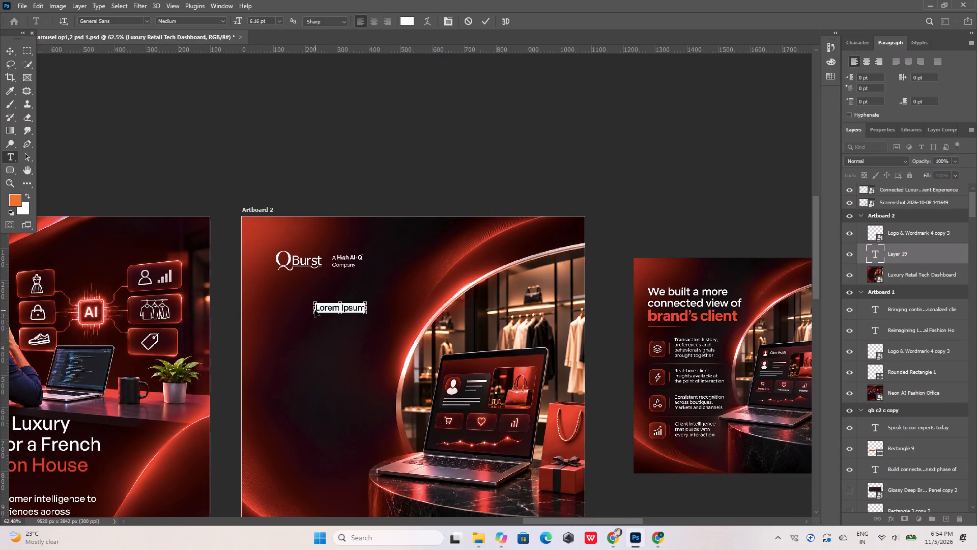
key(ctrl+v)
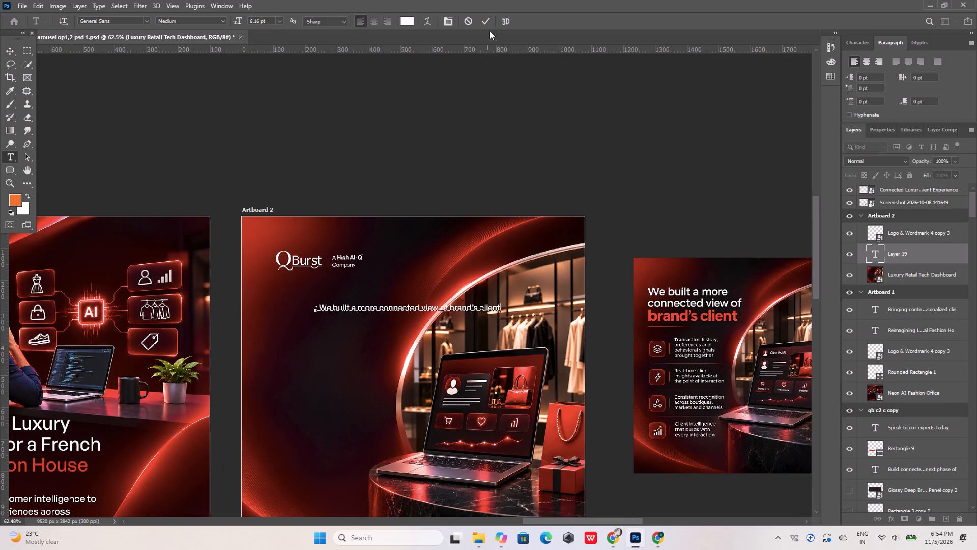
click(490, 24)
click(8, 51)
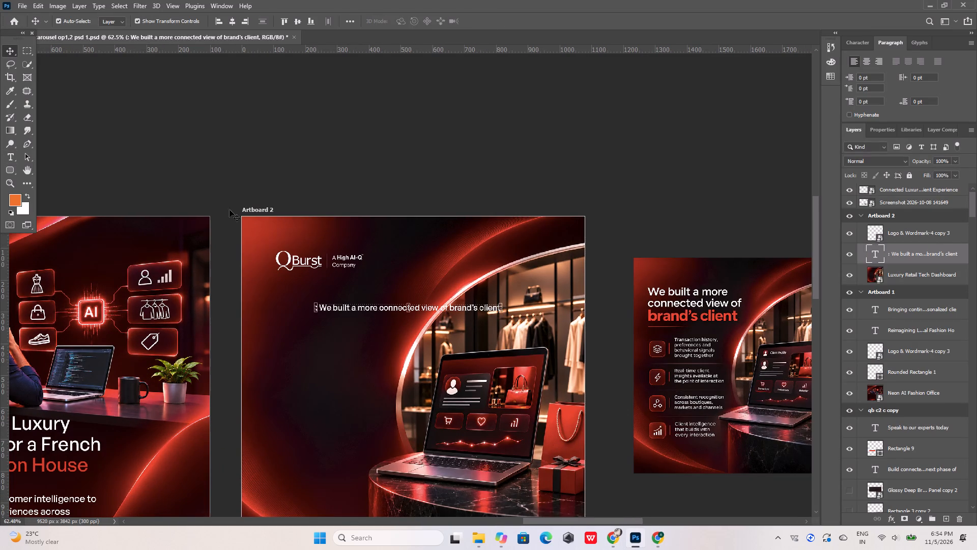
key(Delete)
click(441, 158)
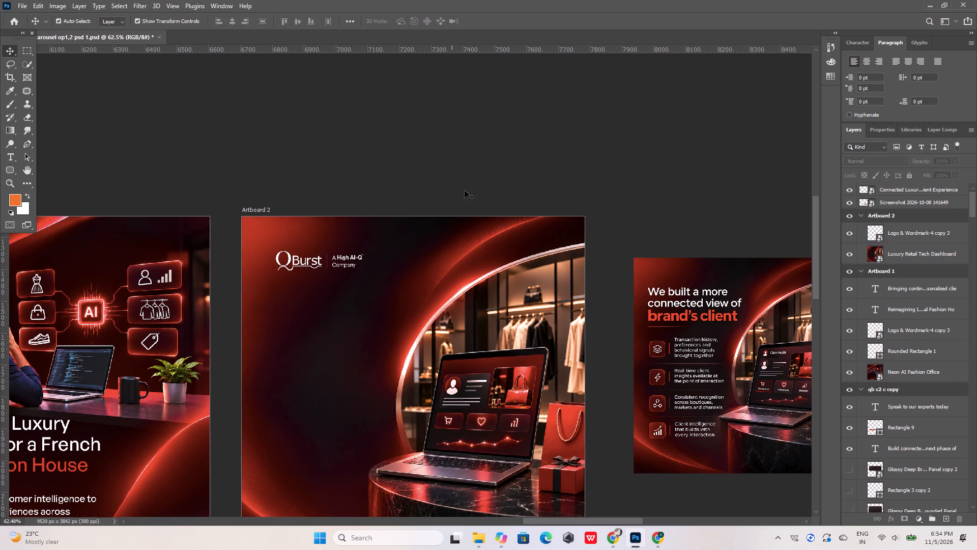
Duplicate the "Build connected clinical systems" headline from qb c2 c copy onto Artboard 2, left-aligned below the QBurst logo.
alt+scroll(490, 200, down, 7)
click(61, 276)
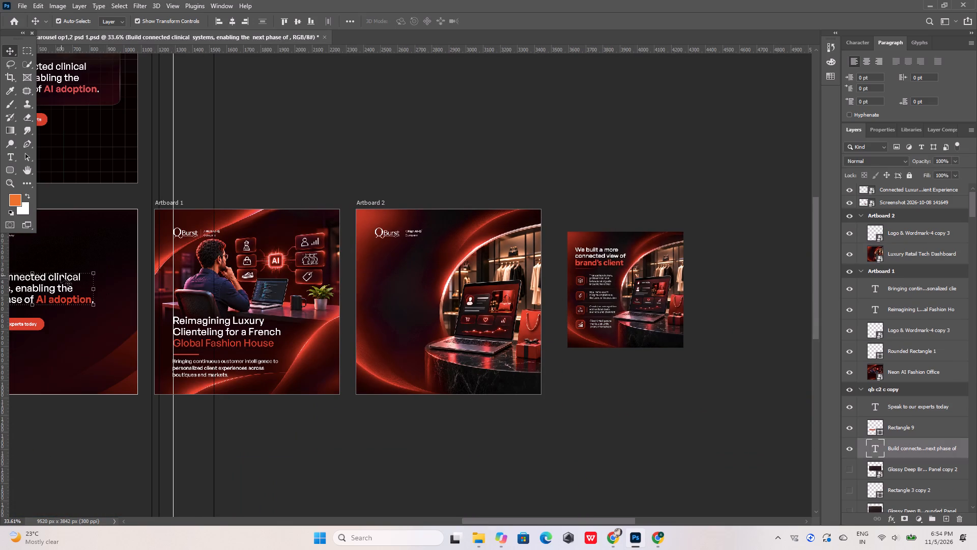
alt+drag(49, 276, 447, 256)
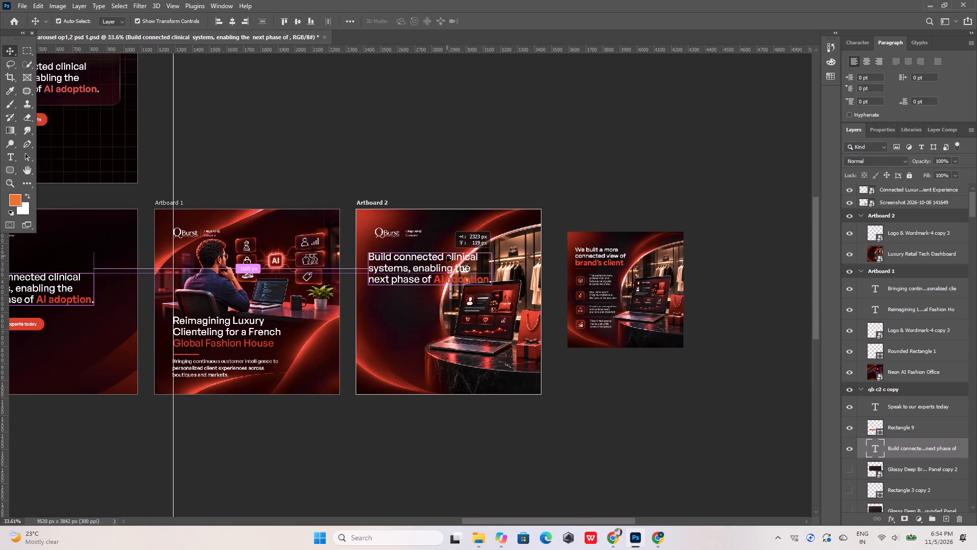
alt+drag(447, 256, 453, 253)
Replace the duplicated headline with the copied Slide 2 headline, breaking lines after "more" and "view of".
alt+scroll(428, 258, up, 4)
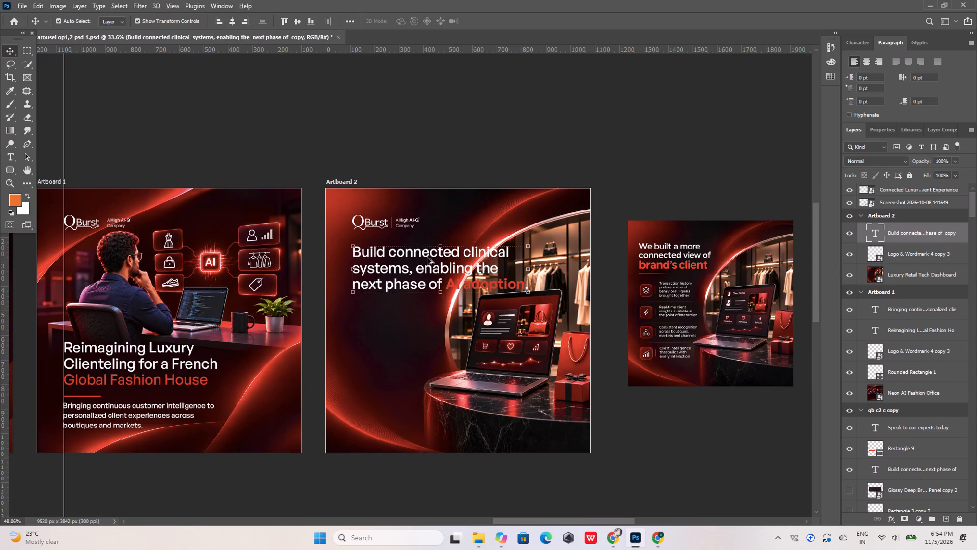
double_click(420, 258)
key(ctrl+v)
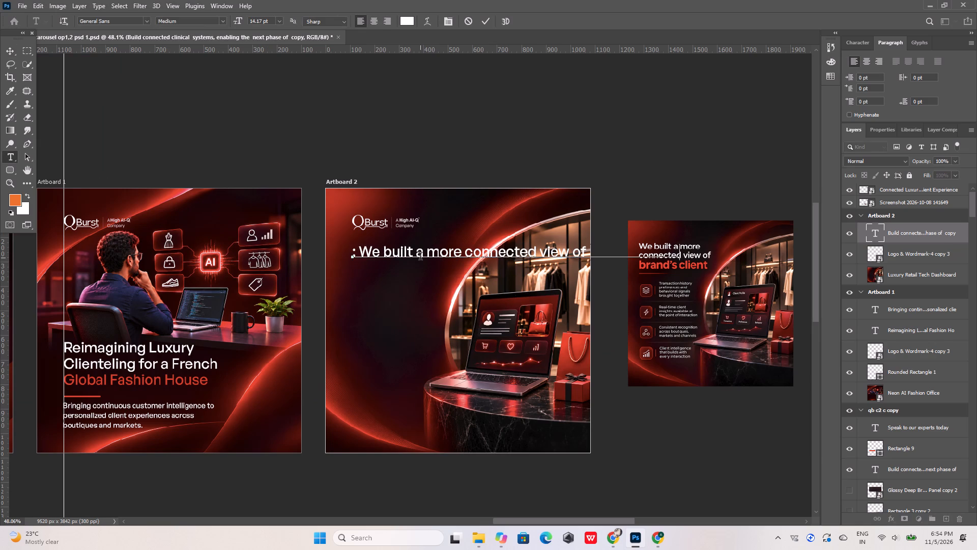
click(464, 255)
key(Return)
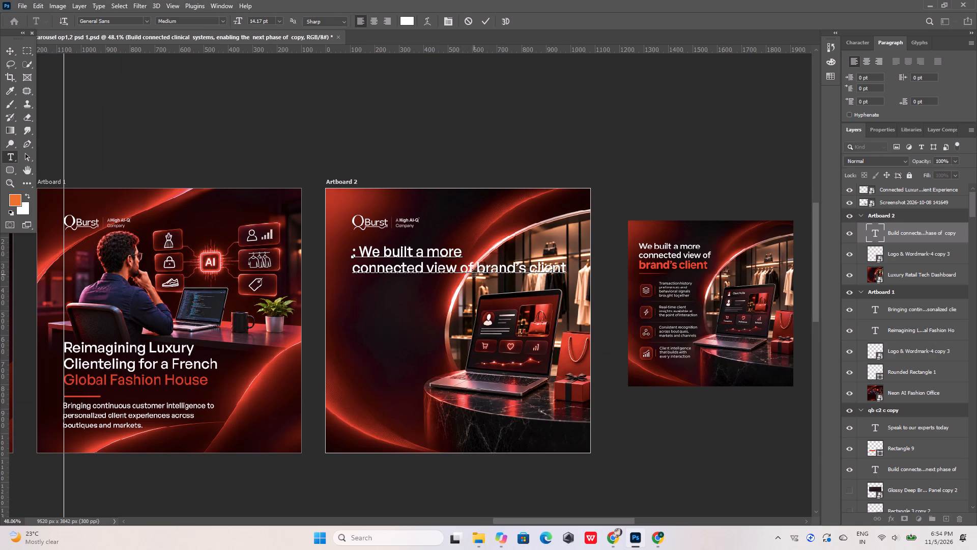
click(477, 270)
key(Return)
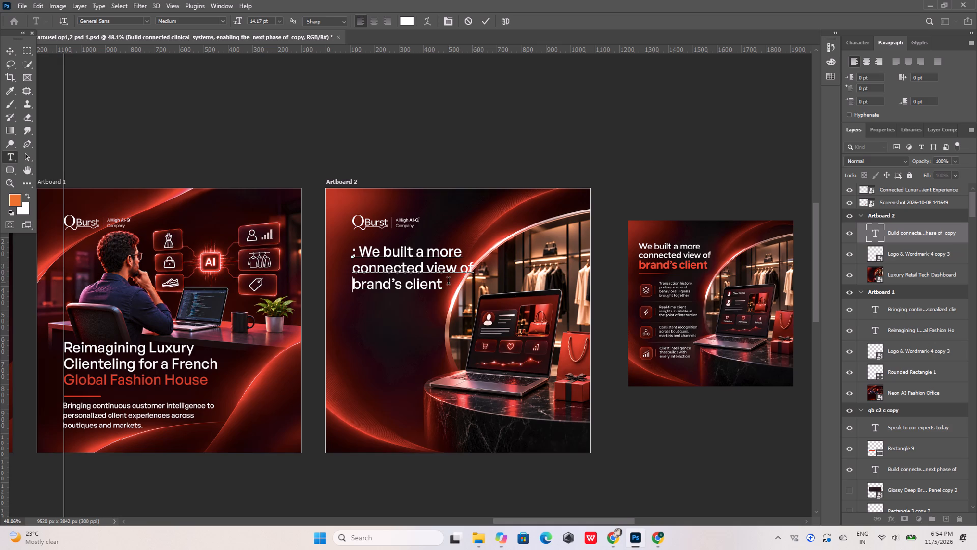
Recolour "brand's client" in Artboard 2's headline with the red sampled from the same words in the reference image.
drag(448, 283, 349, 289)
alt+scroll(648, 286, up, 4)
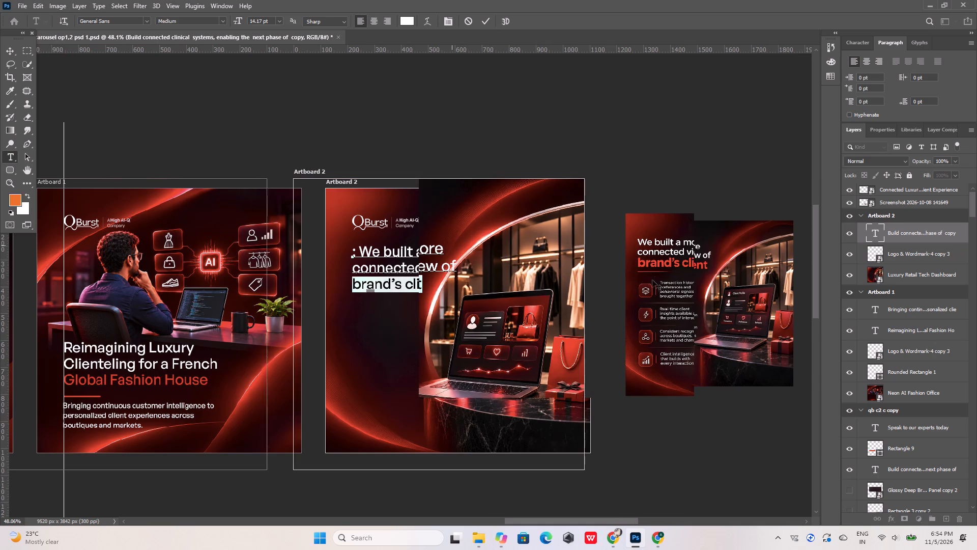
alt+scroll(652, 280, up, 9)
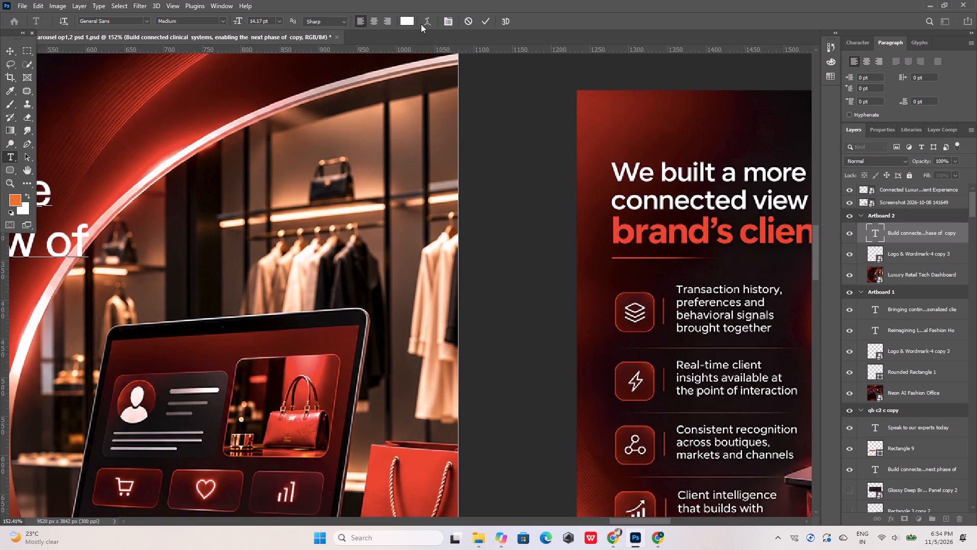
click(410, 24)
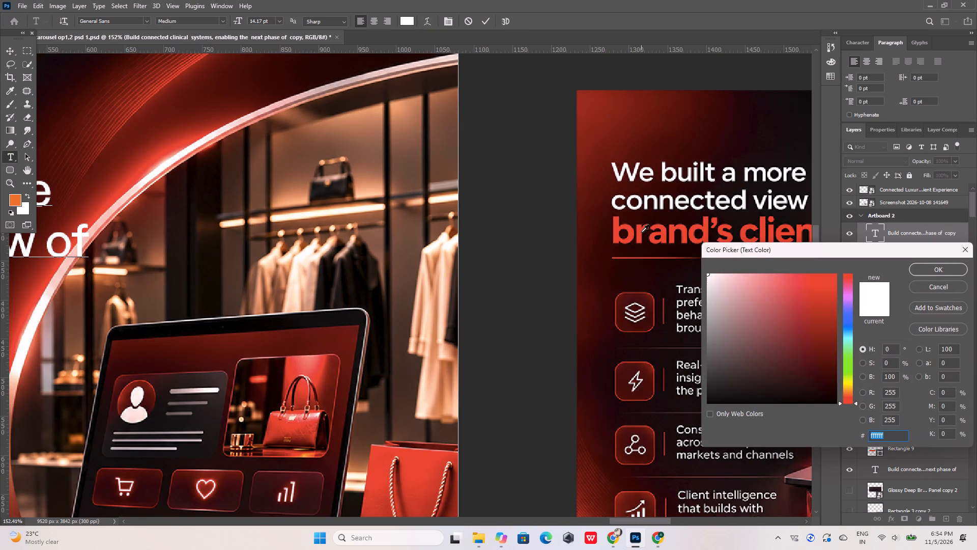
click(640, 231)
click(937, 266)
alt+scroll(523, 211, down, 5)
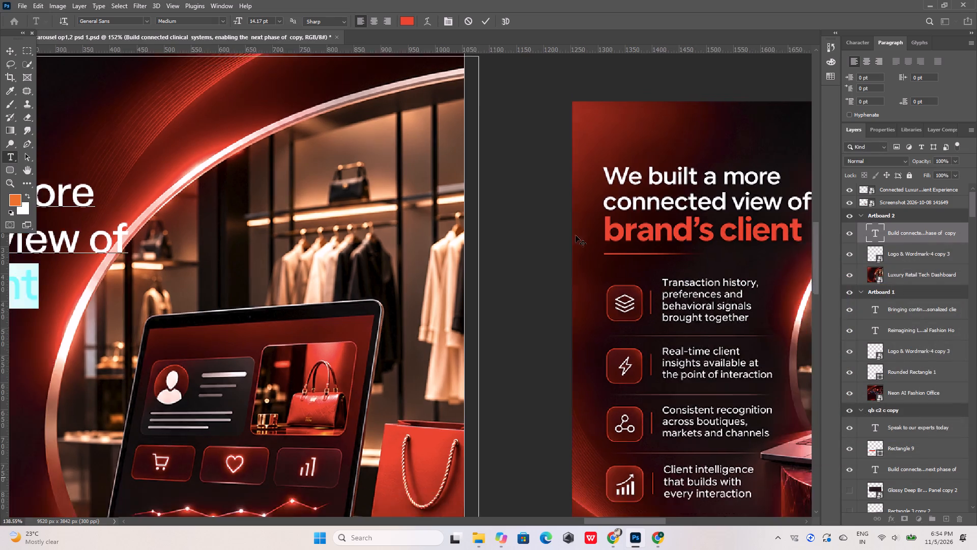
alt+scroll(576, 235, down, 4)
alt+scroll(174, 233, up, 4)
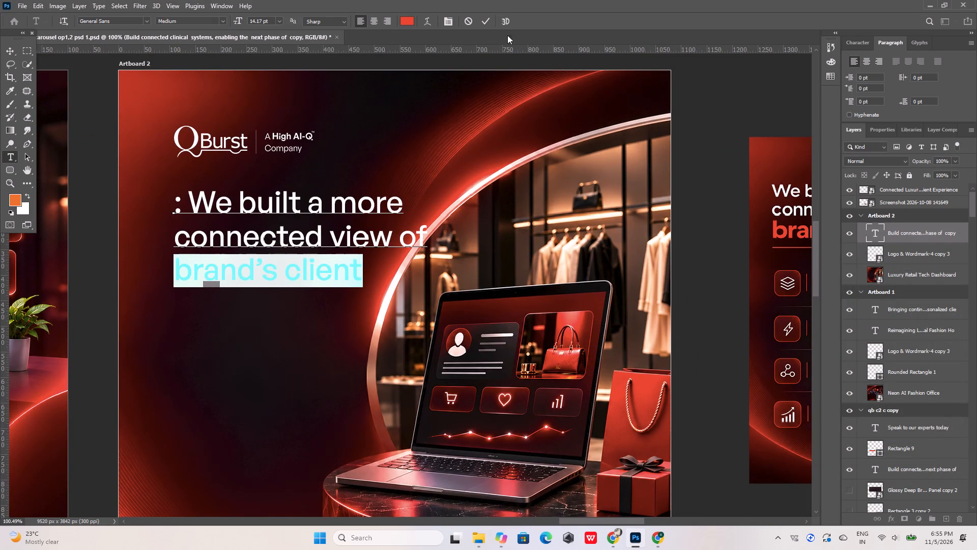
click(488, 21)
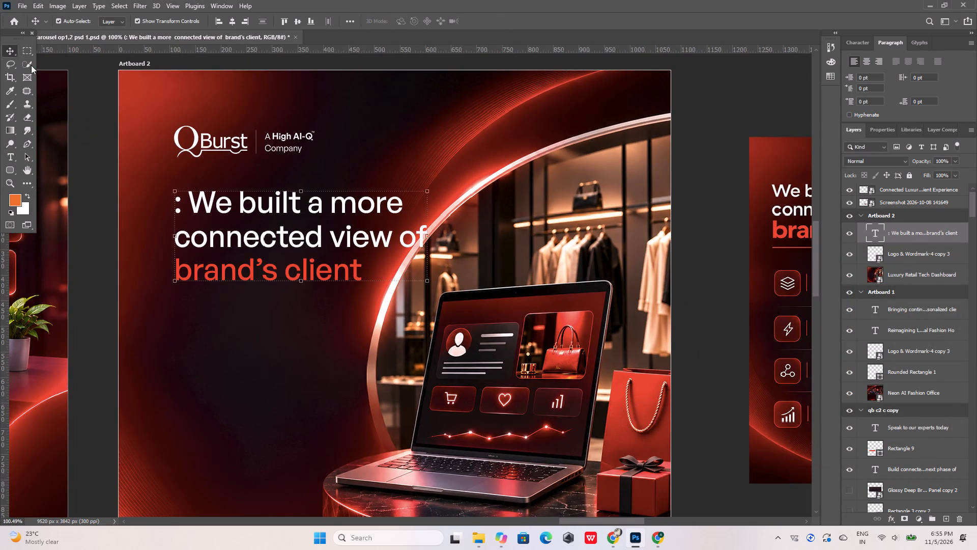
Delete the stray colon and space at the start of Artboard 2's headline so it begins with "We built".
click(430, 137)
alt+scroll(117, 73, up, 8)
click(144, 98)
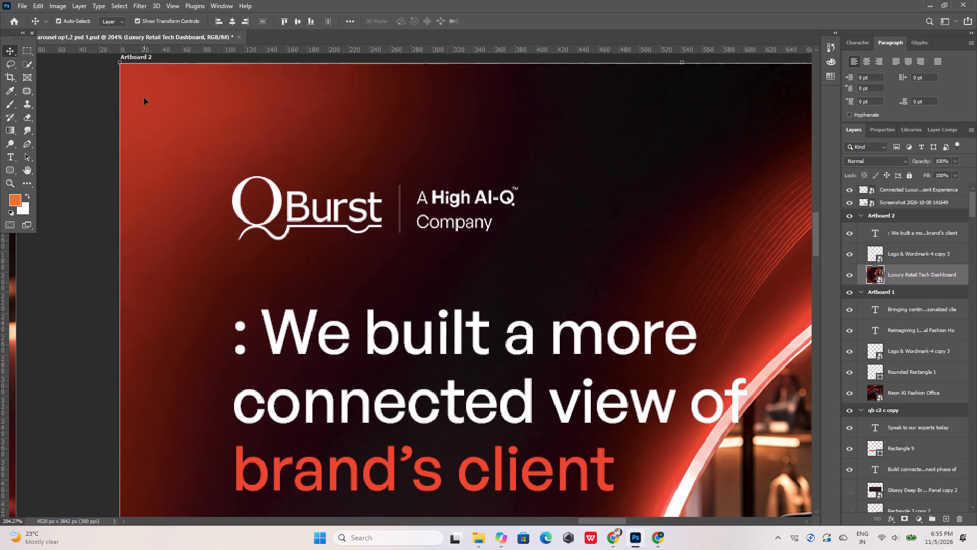
alt+scroll(161, 150, down, 18)
alt+scroll(174, 169, up, 2)
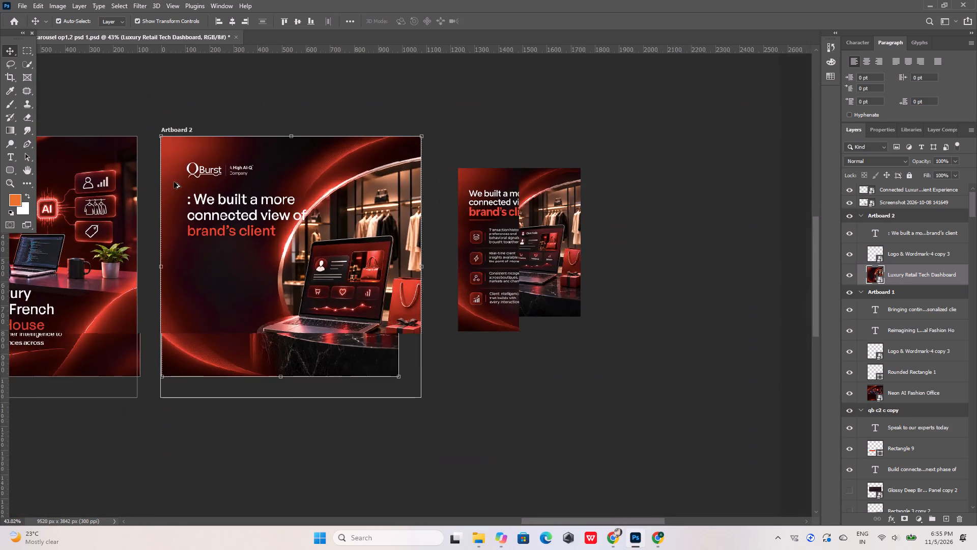
alt+scroll(174, 182, up, 9)
double_click(206, 226)
click(206, 226)
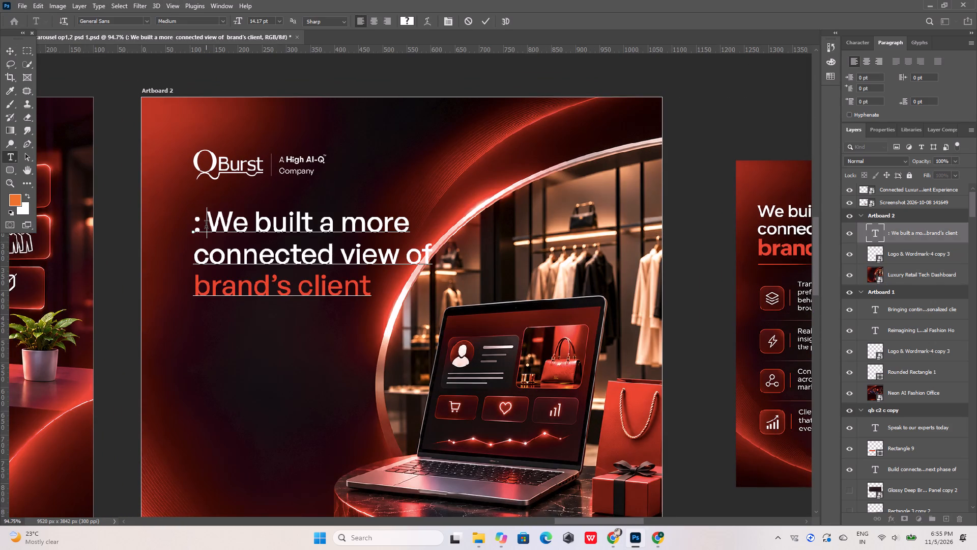
key(BackSpace)
key(BackSpace)
key(BackSpace)
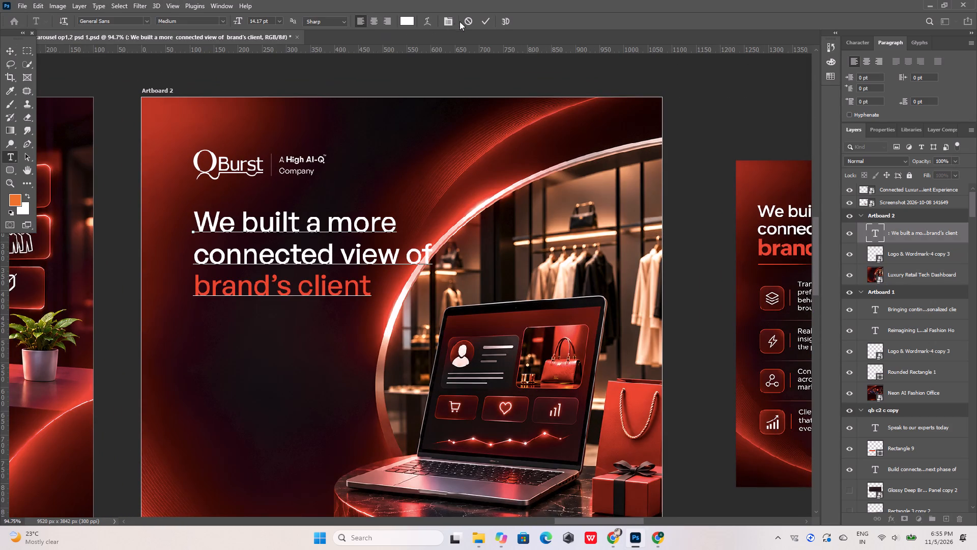
click(486, 17)
click(464, 70)
Compare Artboard 2's headline placement over the background with Artboard 1 and the reference image.
alt+scroll(298, 144, down, 10)
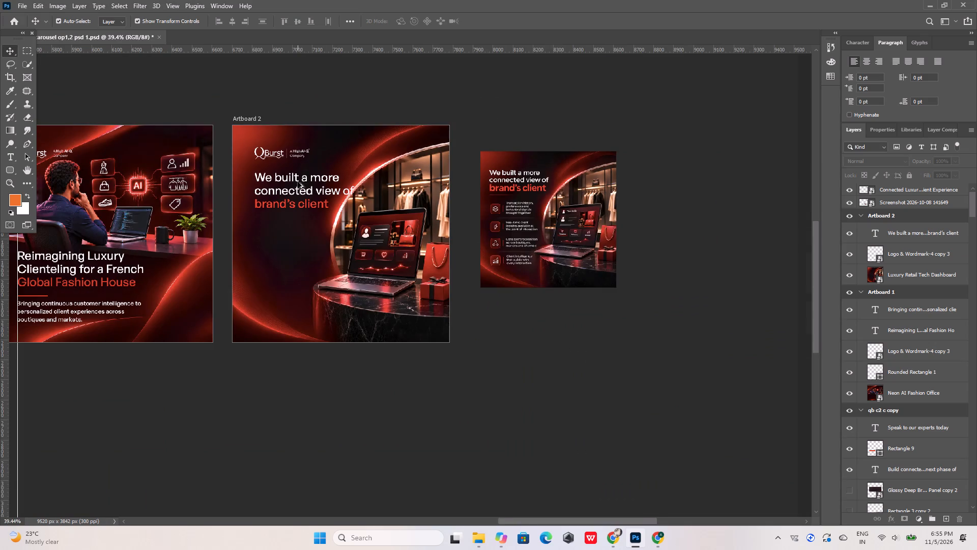
alt+scroll(298, 182, up, 5)
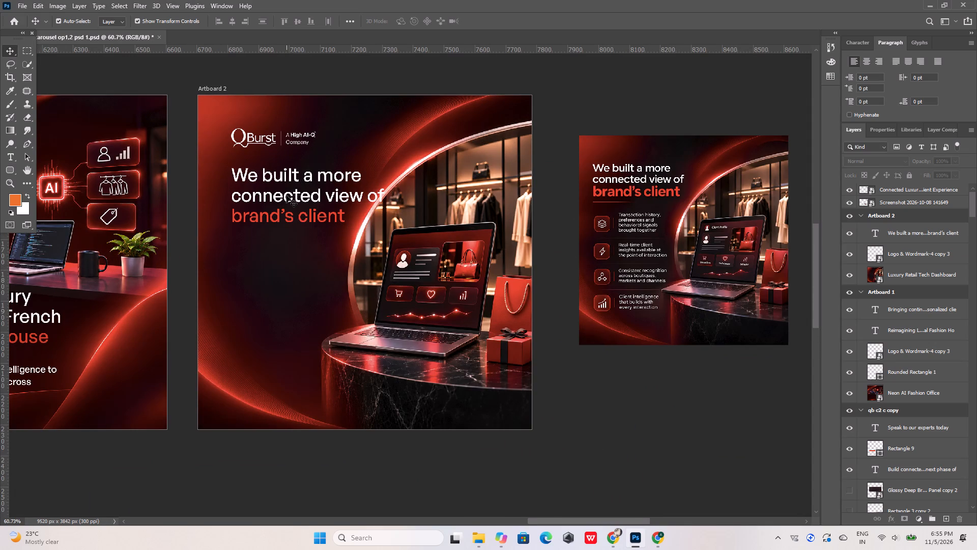
alt+scroll(286, 196, down, 8)
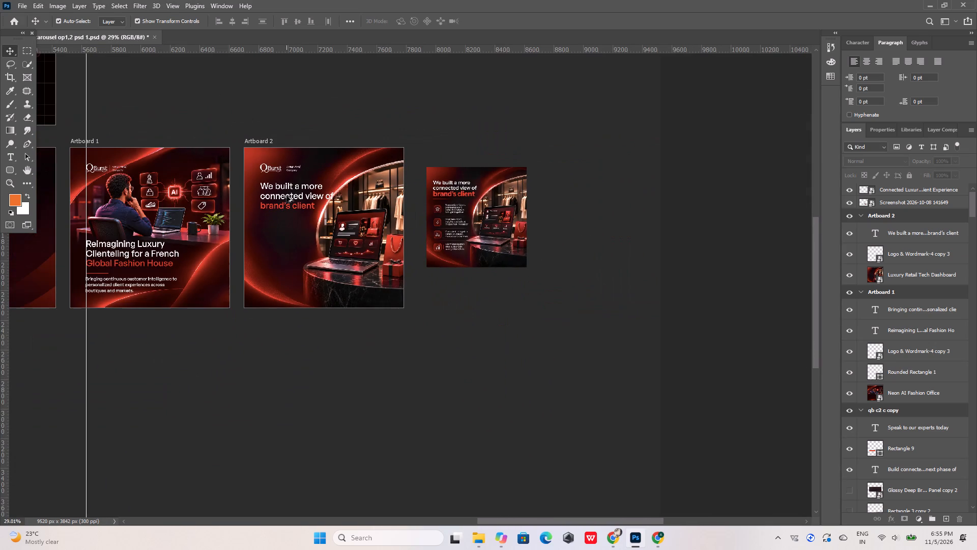
alt+scroll(269, 194, up, 8)
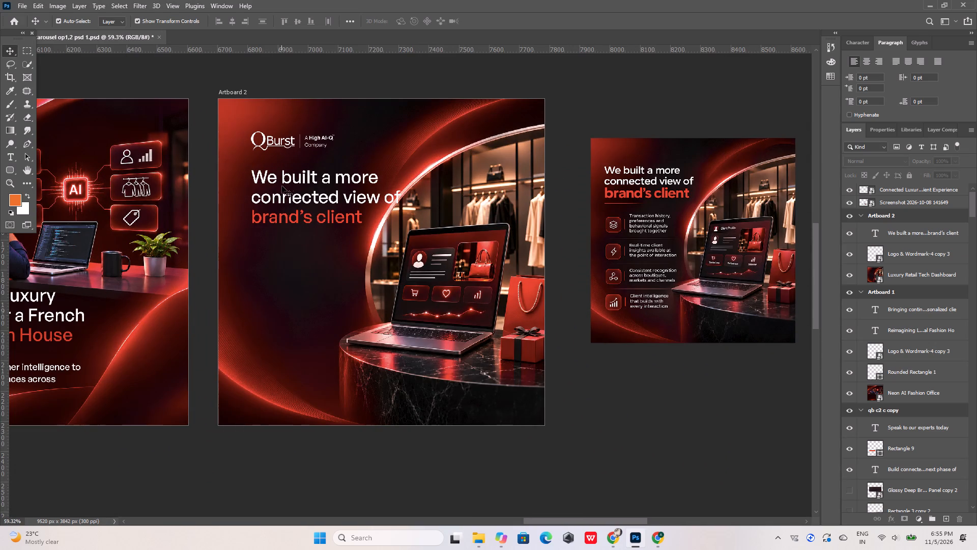
alt+scroll(288, 179, down, 13)
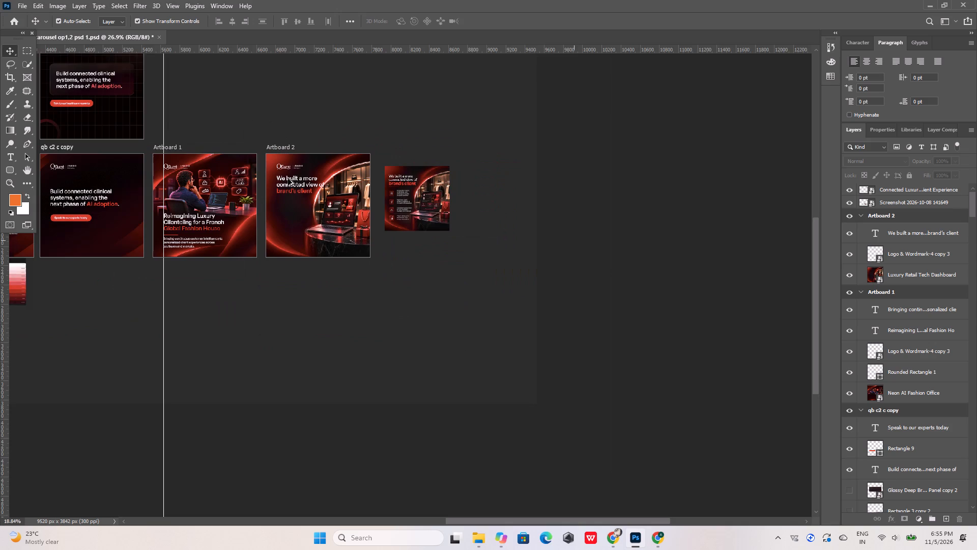
alt+scroll(288, 179, down, 2)
alt+scroll(288, 179, up, 9)
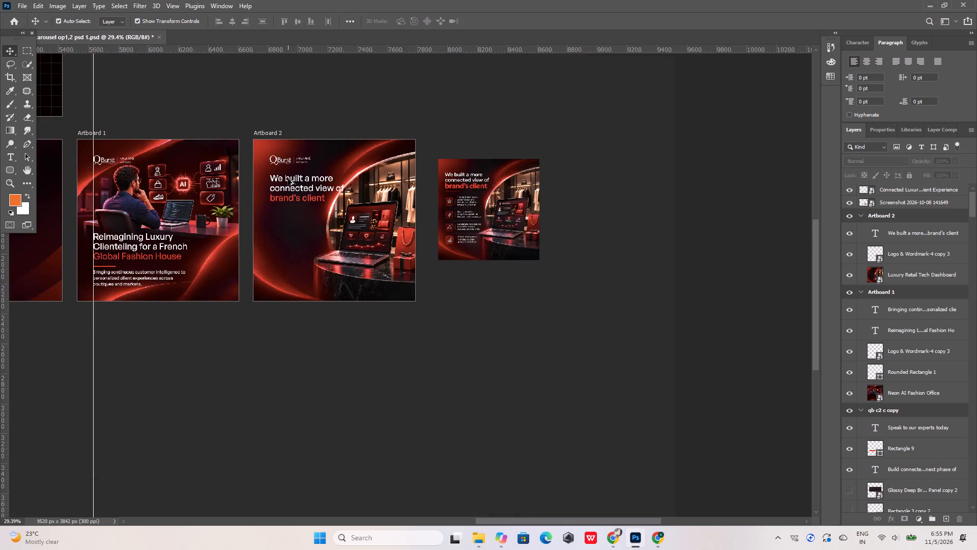
alt+scroll(288, 179, up, 6)
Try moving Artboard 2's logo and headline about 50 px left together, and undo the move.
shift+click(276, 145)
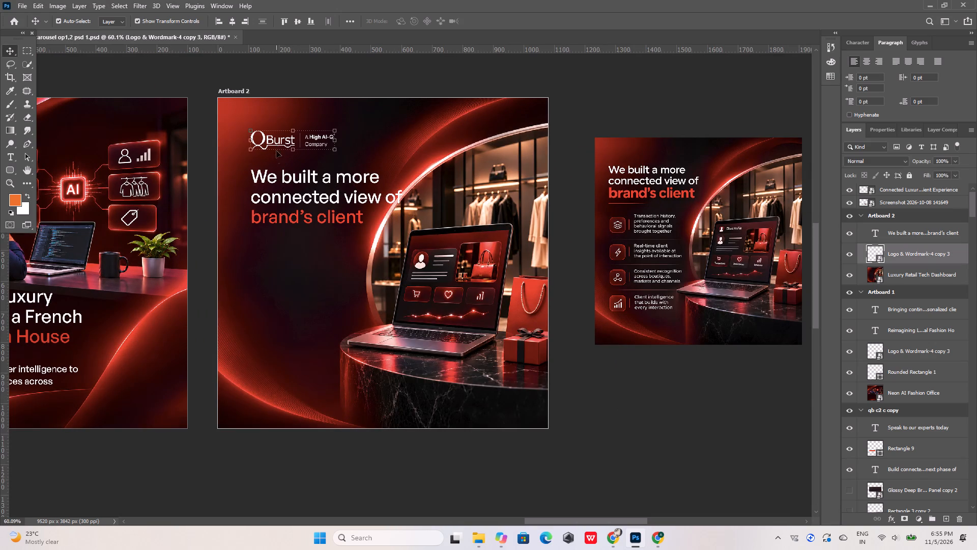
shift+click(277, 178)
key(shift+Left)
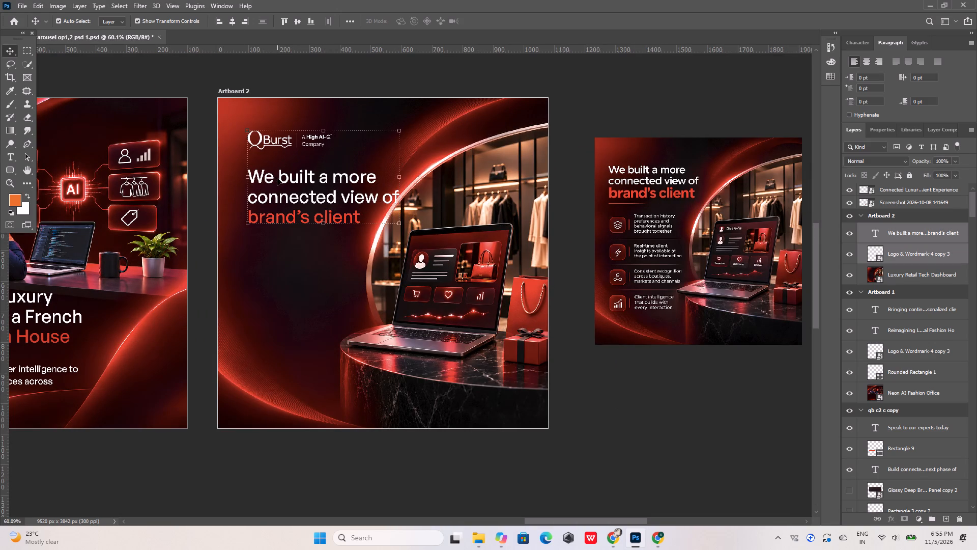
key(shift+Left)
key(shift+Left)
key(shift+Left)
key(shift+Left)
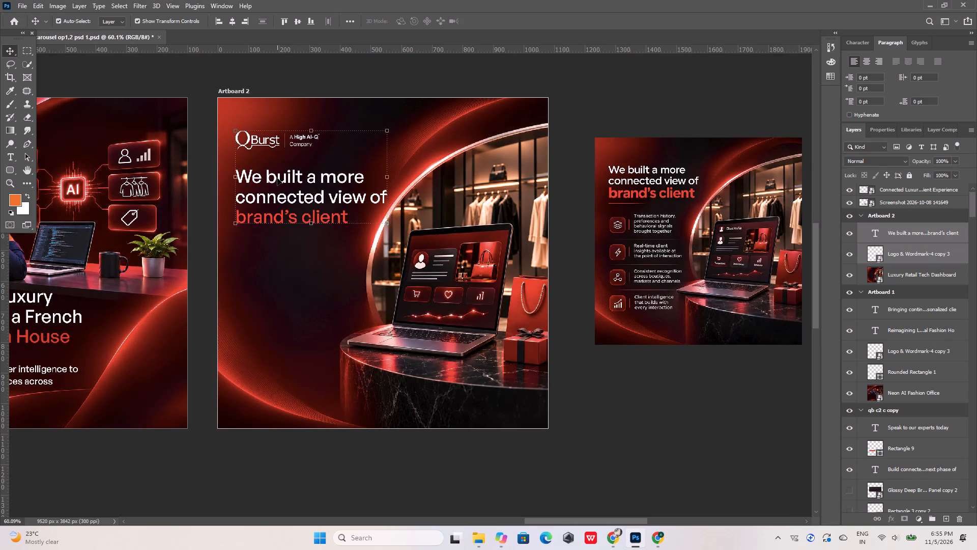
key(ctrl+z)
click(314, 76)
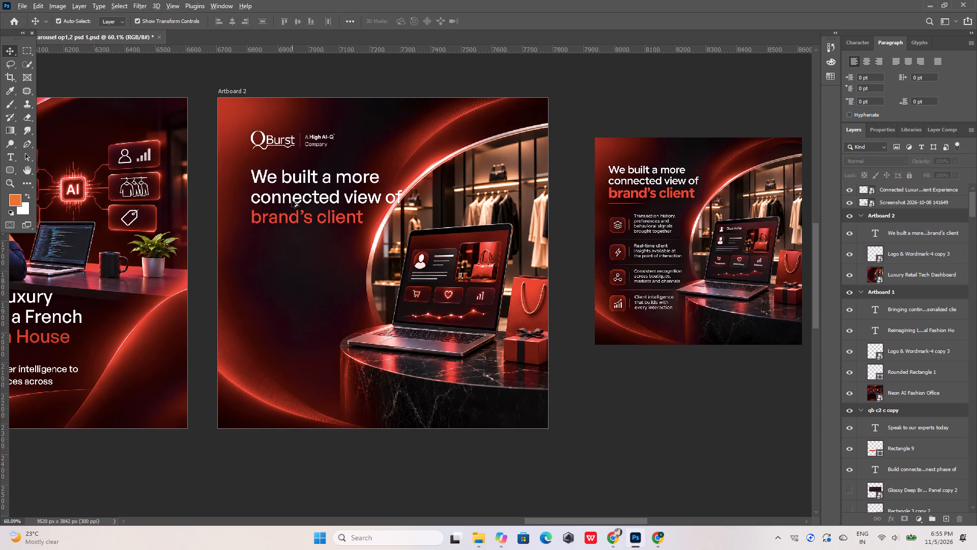
Add an empty layer directly above the Luxury Retail Tech Dashboard background in Artboard 2.
alt+scroll(295, 196, up, 4)
click(295, 195)
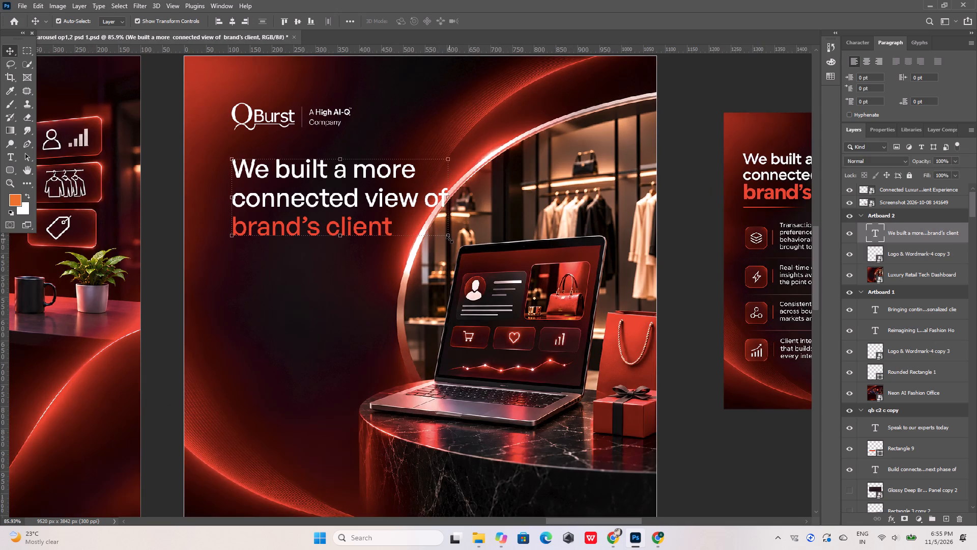
click(369, 285)
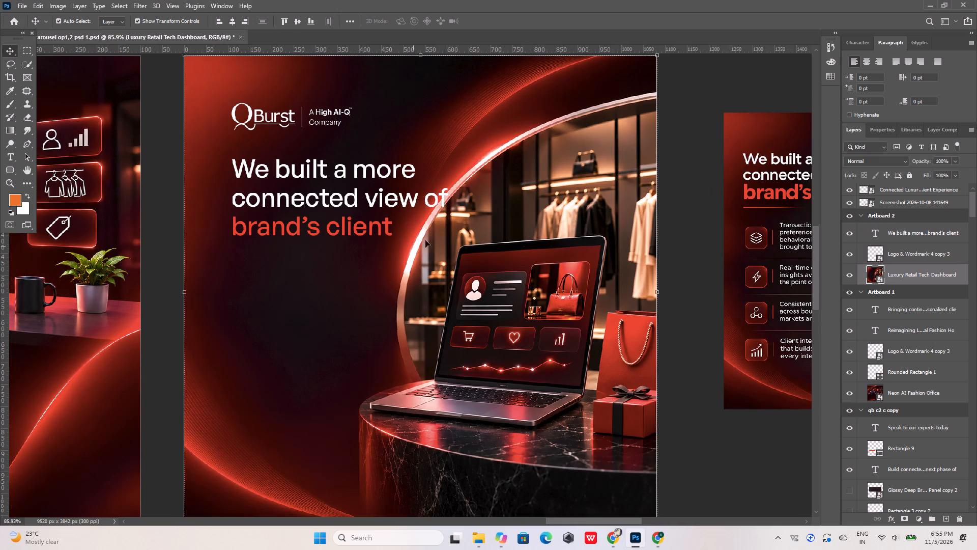
click(448, 182)
click(945, 516)
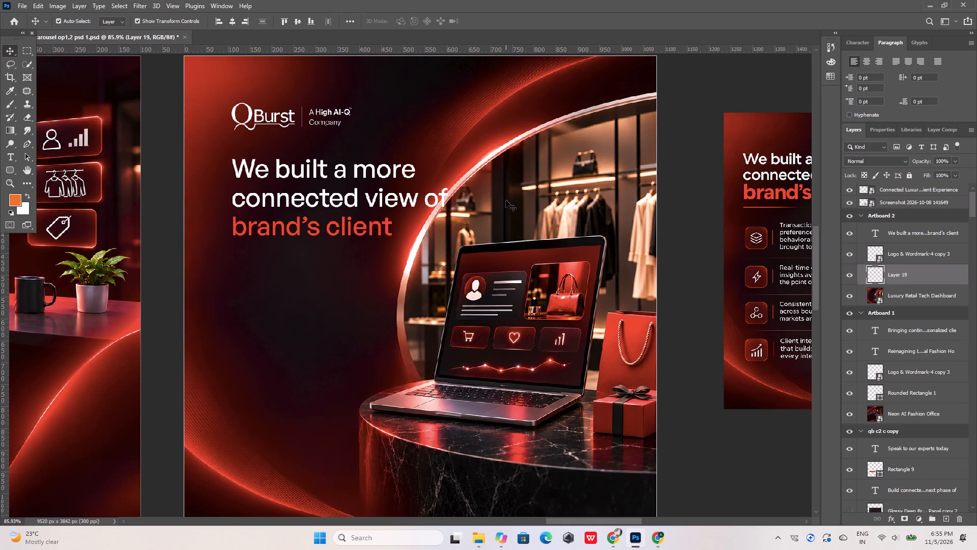
Brush a soft red glow, sampled from the glowing ring, on the new layer where the ring meets the headline's word "of".
key(b)
click(13, 203)
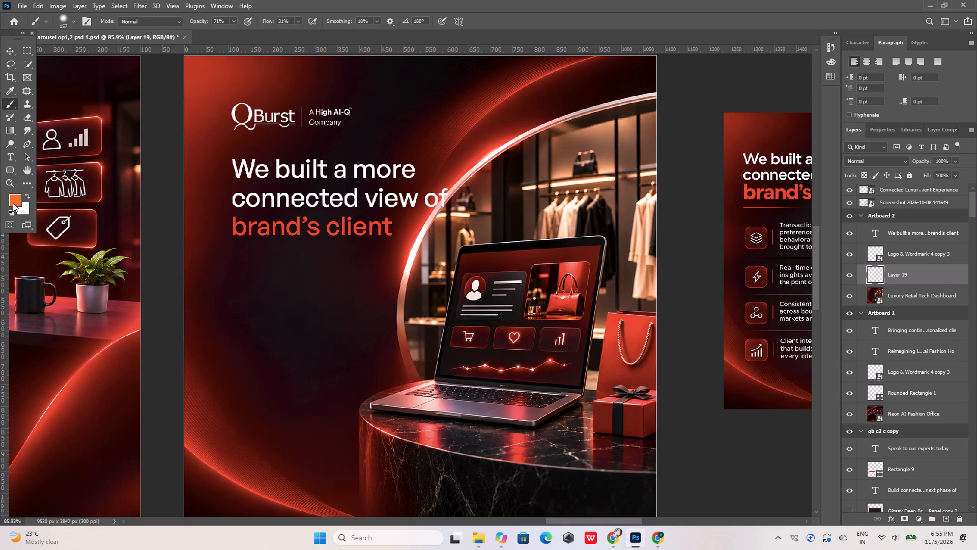
click(451, 183)
click(923, 265)
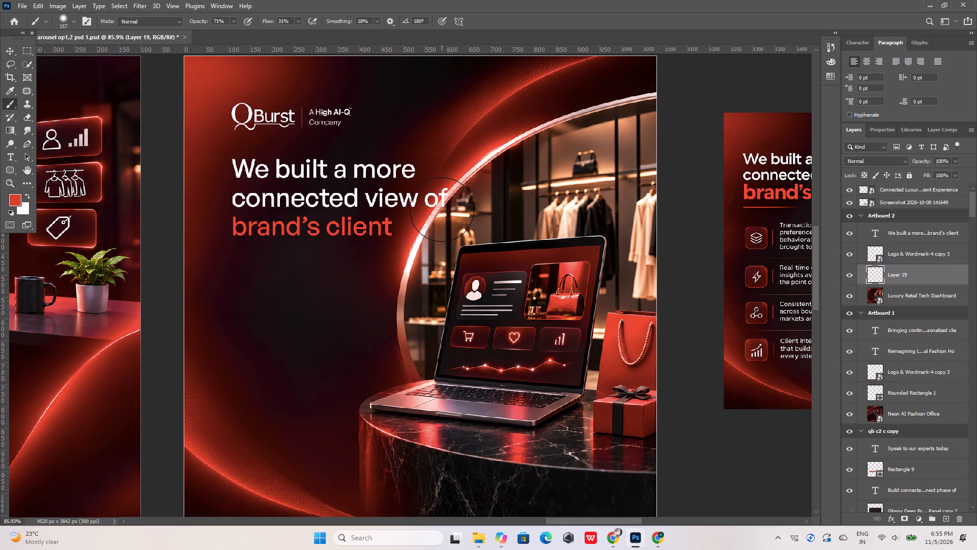
click(442, 209)
drag(440, 202, 449, 191)
drag(459, 182, 414, 209)
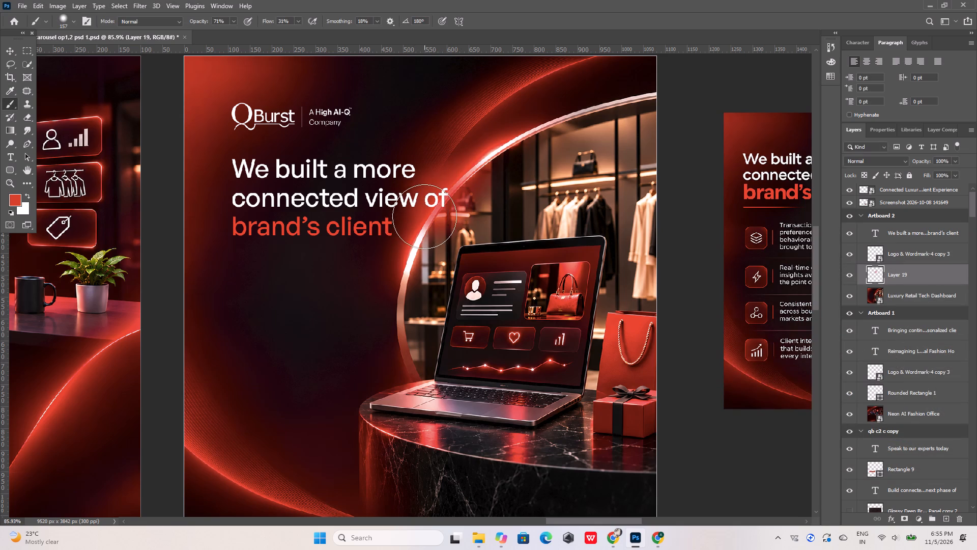
drag(425, 216, 483, 168)
key(ctrl+z)
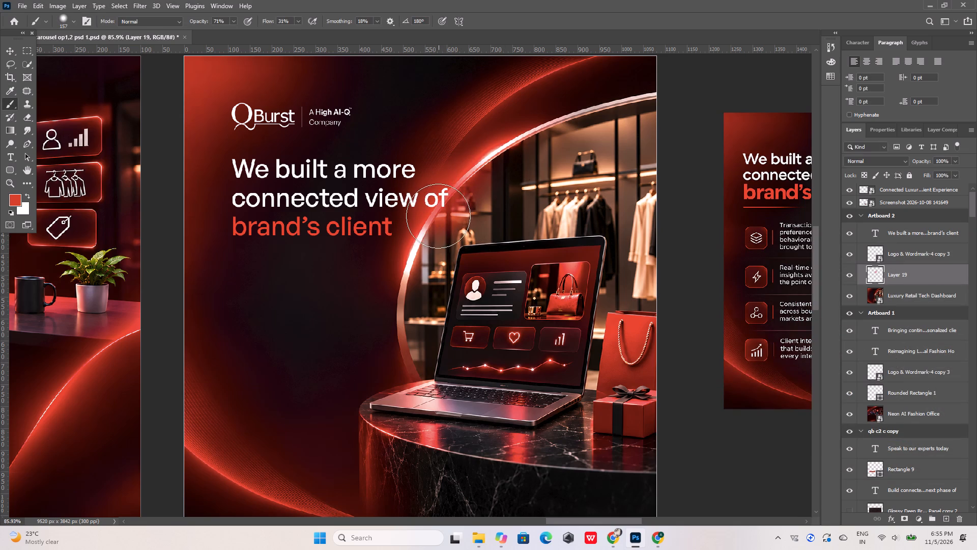
drag(430, 228, 421, 240)
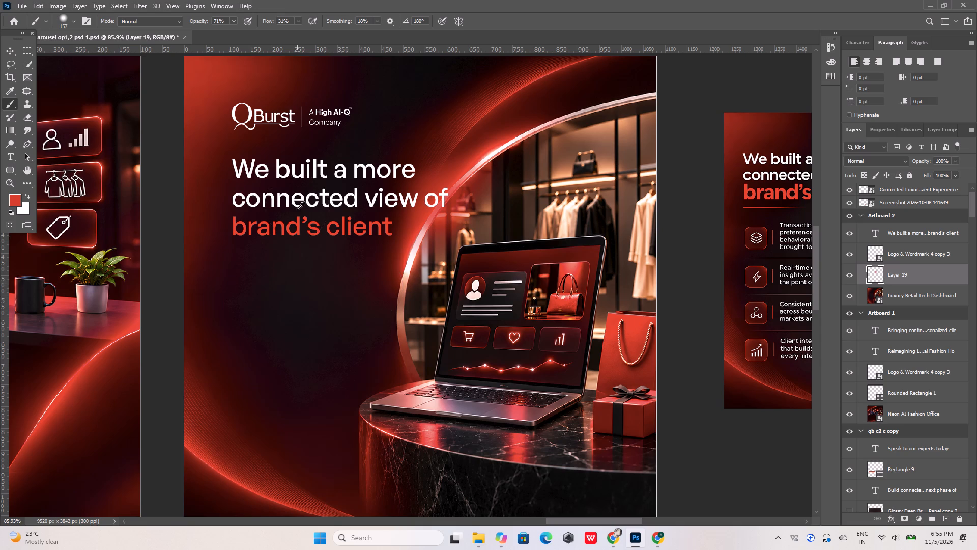
alt+scroll(286, 263, down, 7)
click(7, 50)
click(365, 88)
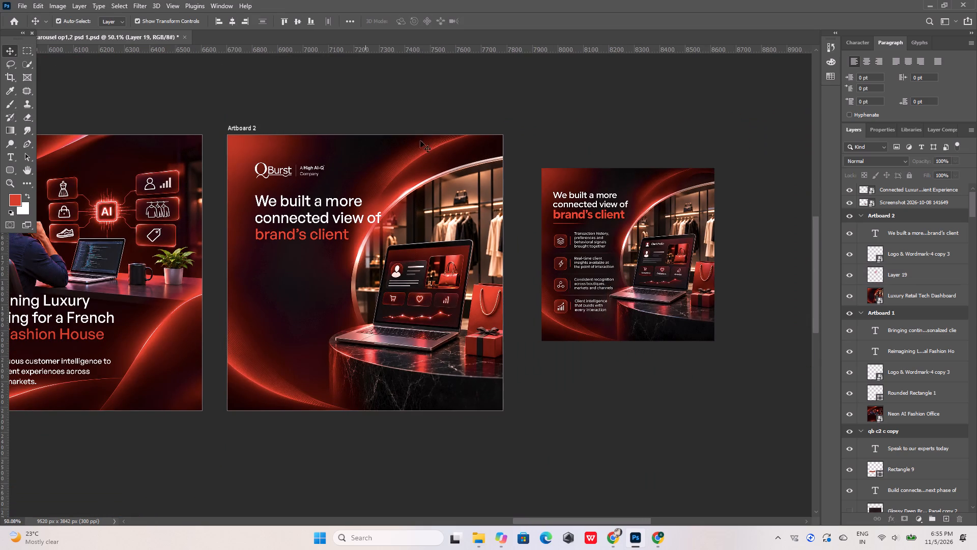
Switch to the Word copy in Chrome and copy Slide 2's first bullet, "Transaction history, preferences and behavioral signals brought together".
alt+scroll(581, 250, up, 6)
click(615, 534)
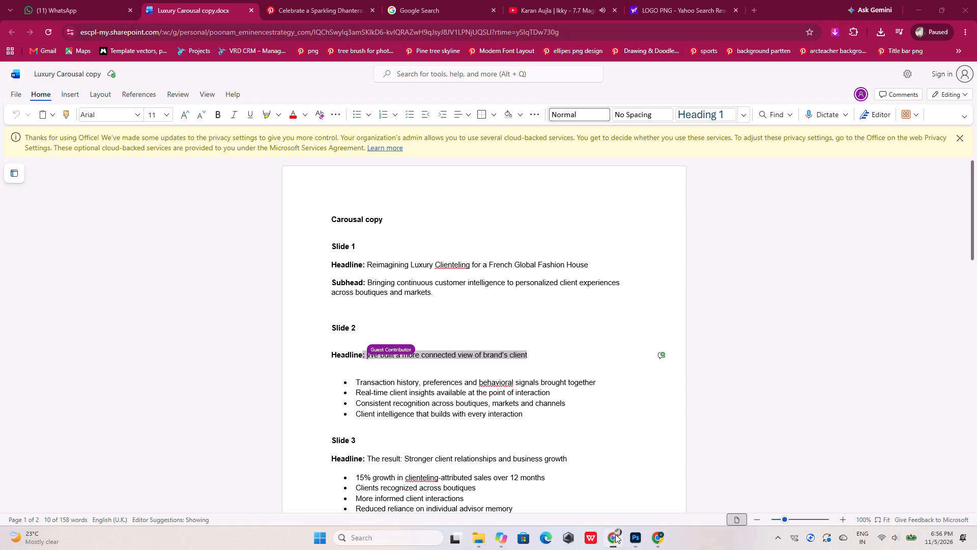
drag(357, 381, 422, 383)
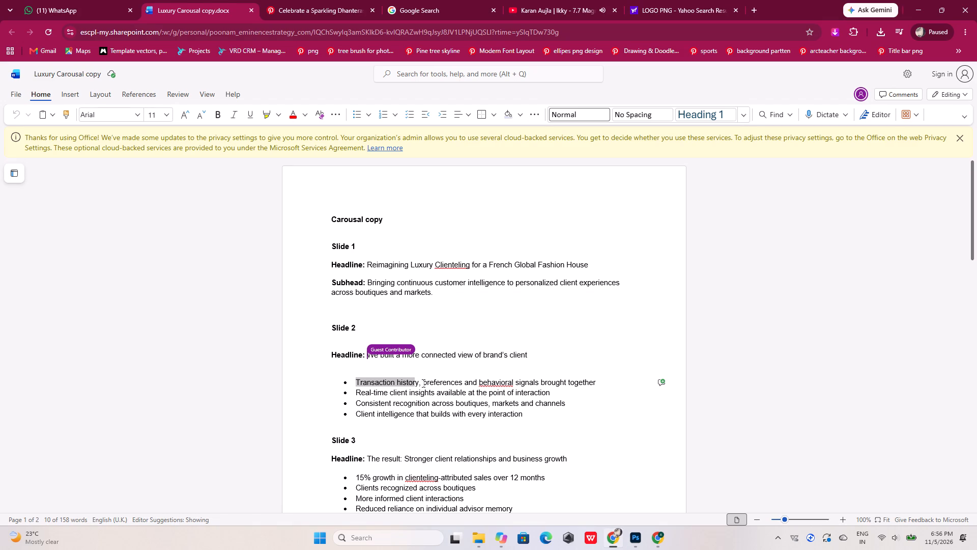
drag(422, 383, 595, 378)
key(ctrl+c)
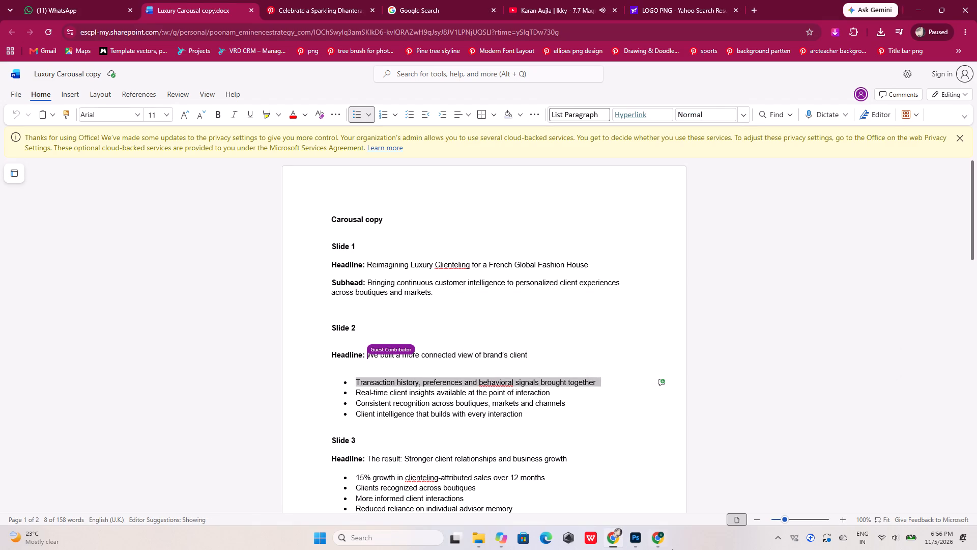
Back in Photoshop, duplicate Artboard 1's subhead onto Artboard 2, left-aligned just below the headline.
click(639, 539)
alt+scroll(138, 267, up, 1)
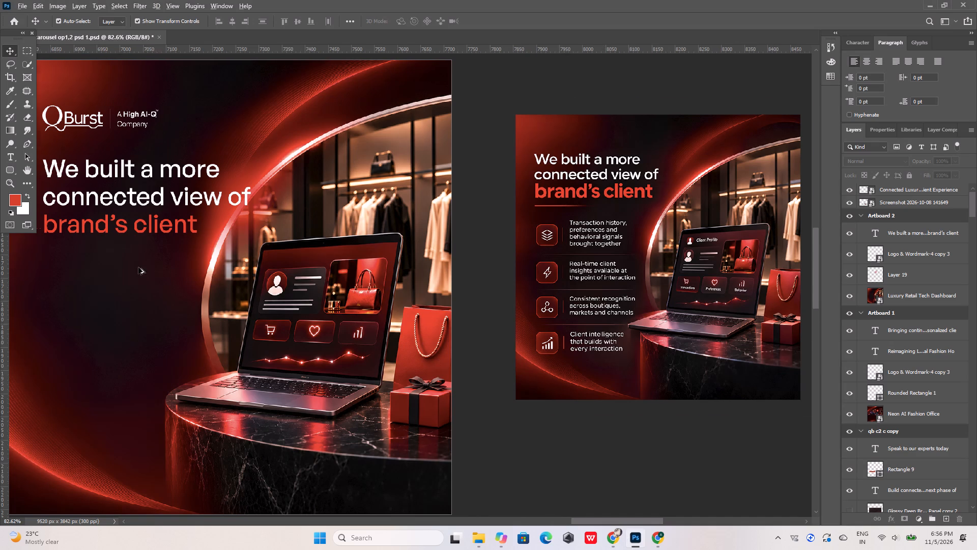
alt+scroll(138, 267, up, 1)
alt+scroll(528, 298, down, 5)
alt+scroll(218, 285, up, 2)
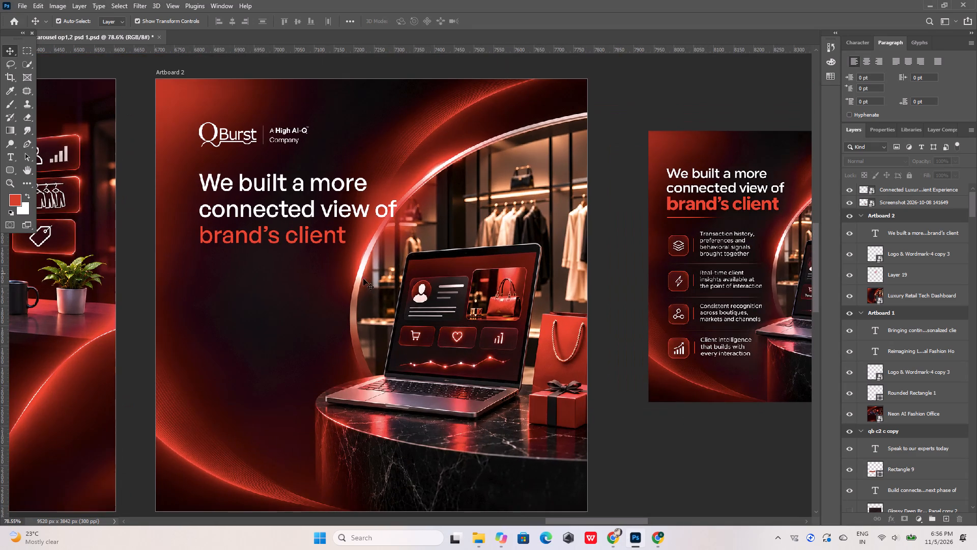
alt+scroll(324, 282, down, 7)
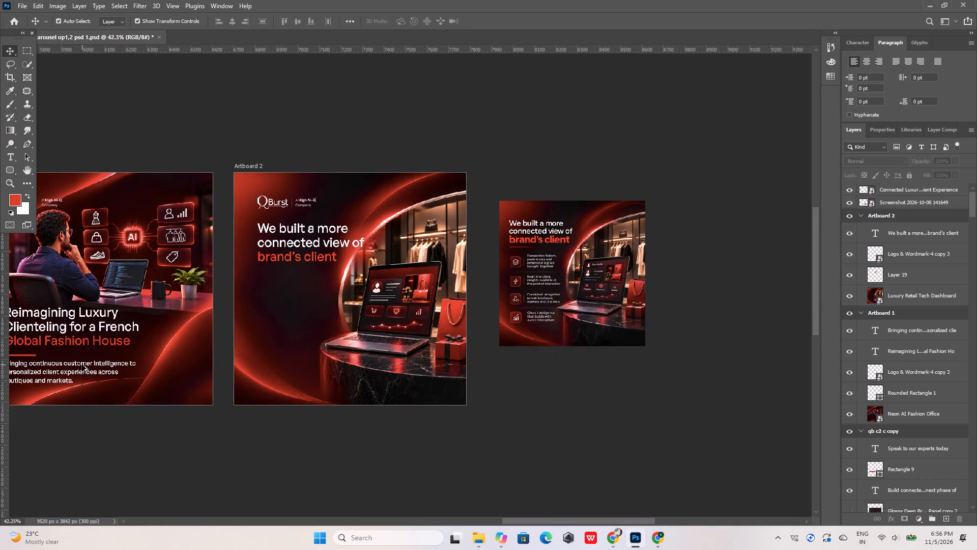
alt+drag(82, 364, 342, 280)
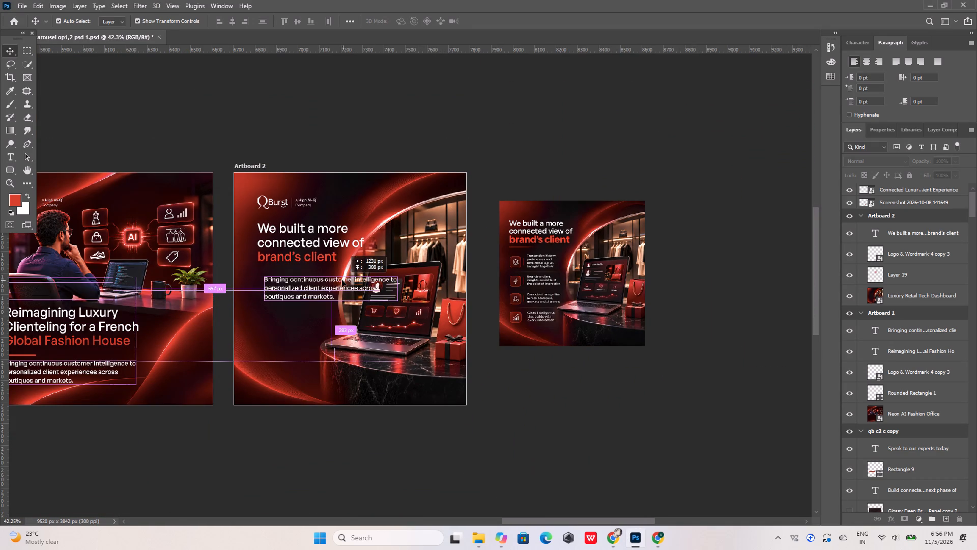
alt+drag(342, 280, 337, 276)
Replace the duplicated subhead's text with the copied bullet, broken into four lines: "Transaction history, / preferences and / behavioral signals / brought together".
double_click(296, 283)
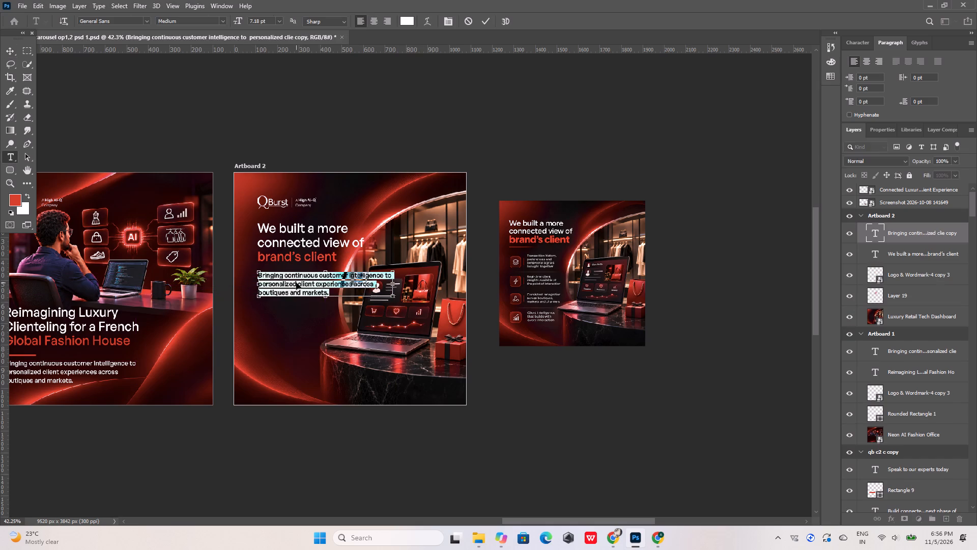
key(ctrl+v)
alt+scroll(319, 278, up, 9)
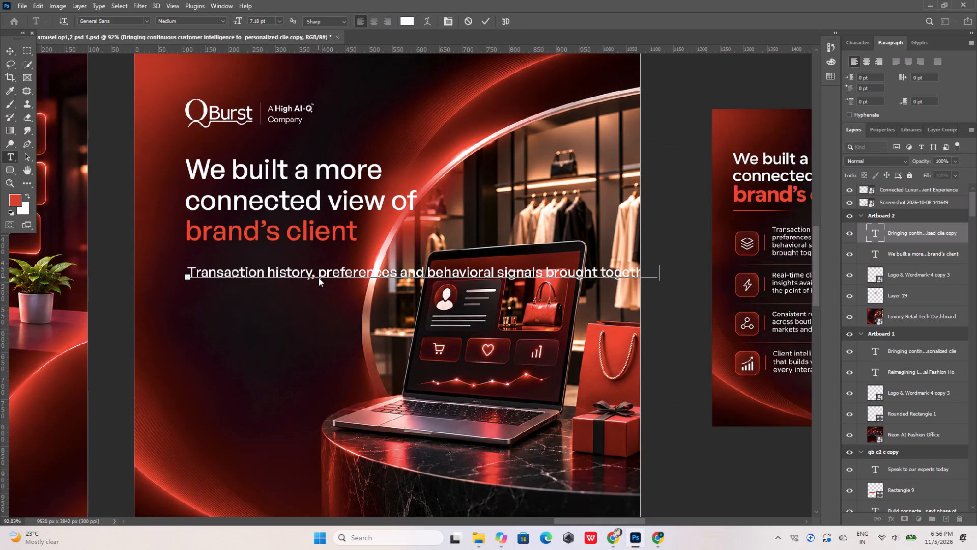
alt+scroll(319, 278, down, 2)
alt+scroll(371, 258, down, 2)
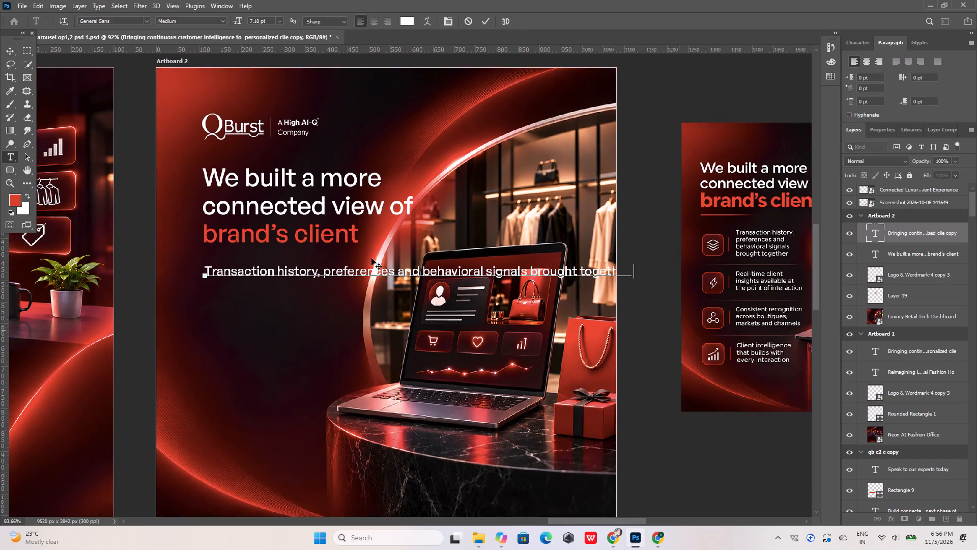
click(328, 275)
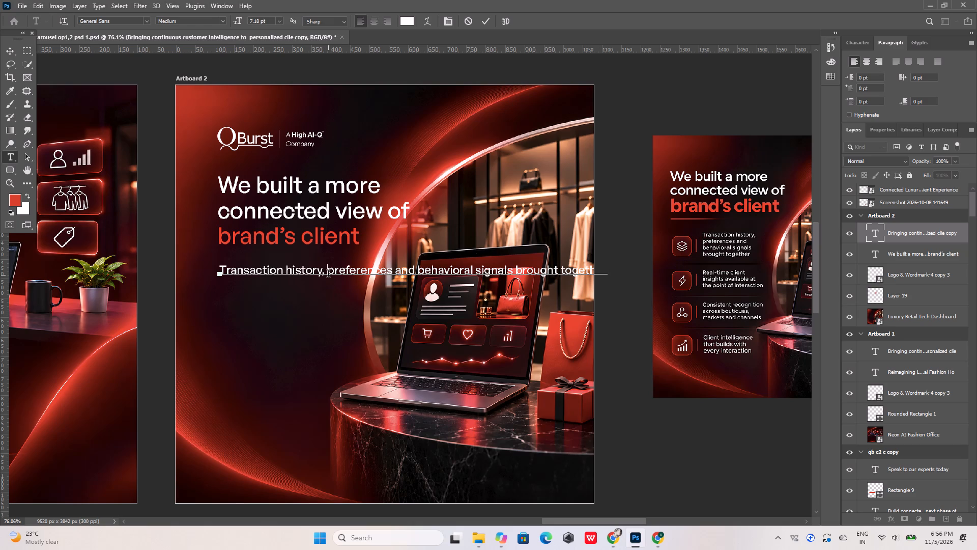
key(Return)
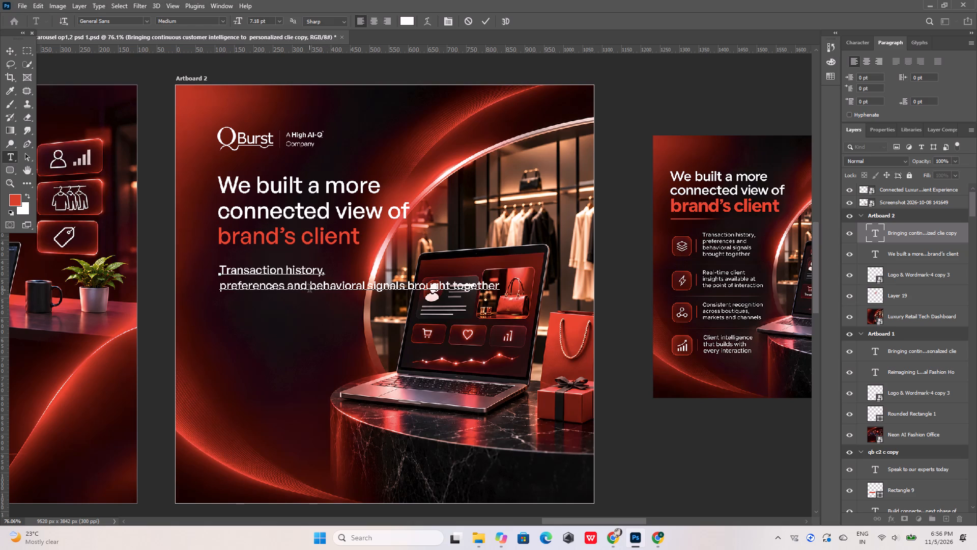
click(309, 290)
key(Return)
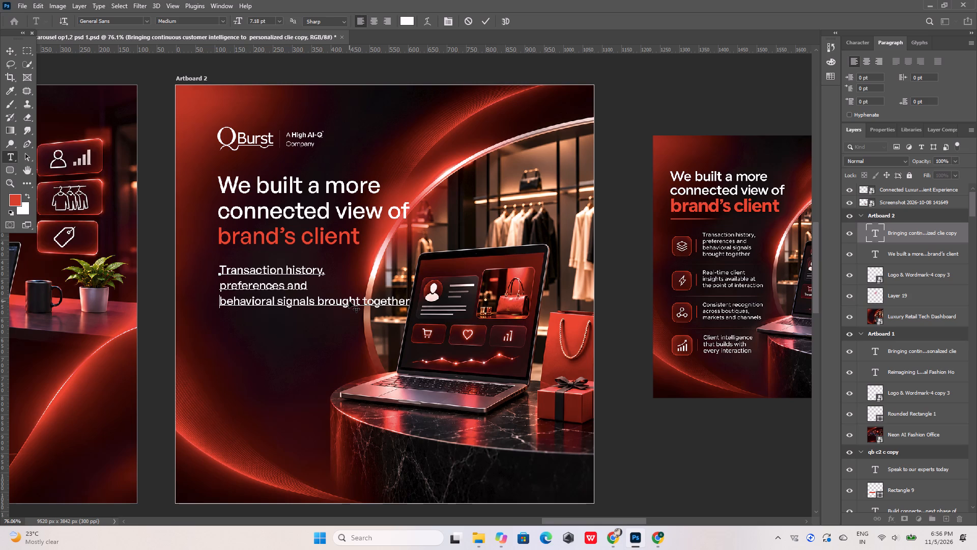
click(318, 306)
key(Return)
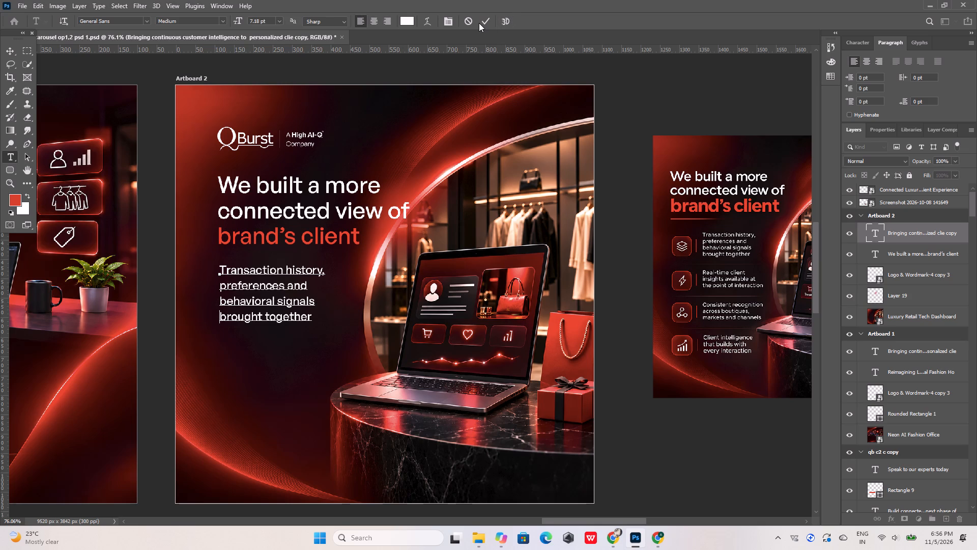
click(479, 23)
click(491, 21)
Set the leading of Artboard 2's four-line bullet text to 8 pt.
alt+scroll(191, 301, up, 3)
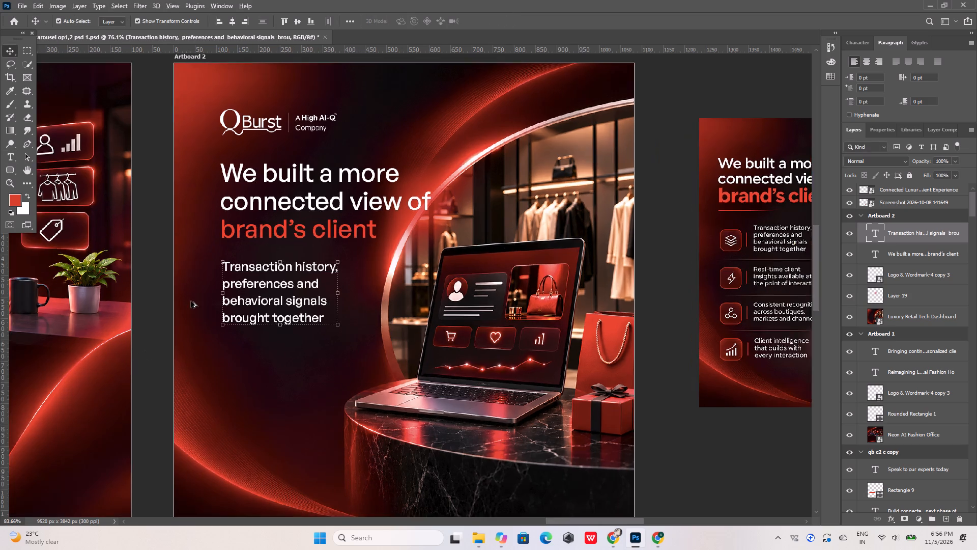
alt+scroll(191, 301, up, 2)
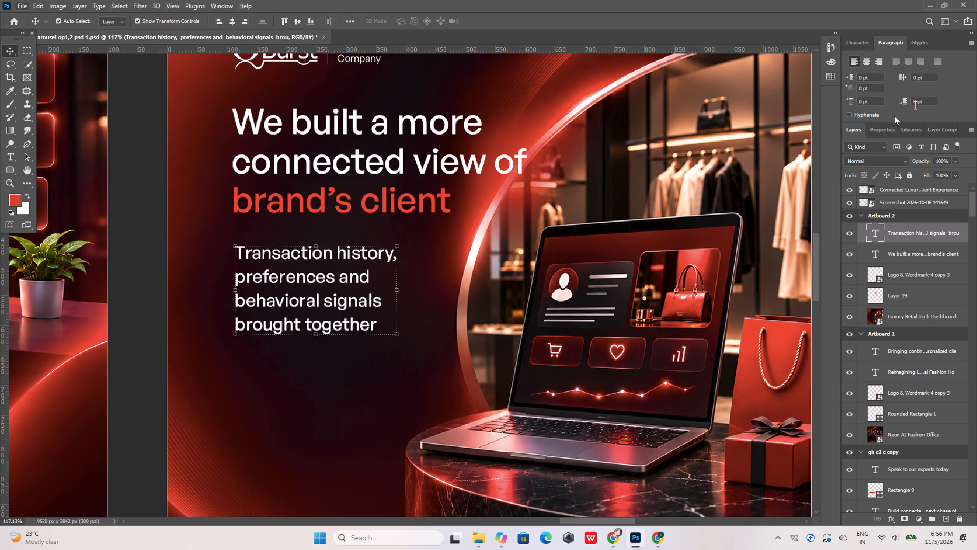
click(886, 129)
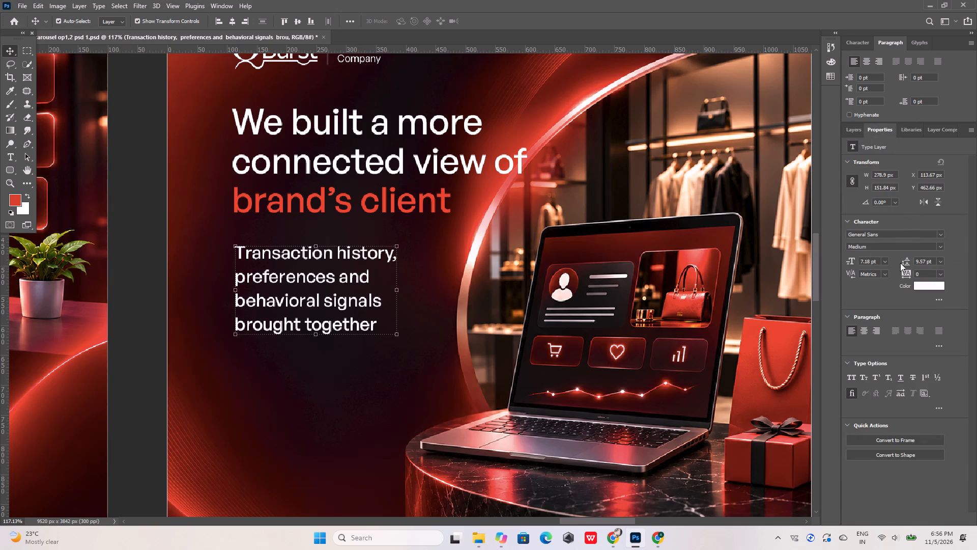
drag(935, 262, 902, 262)
key(8)
key(Return)
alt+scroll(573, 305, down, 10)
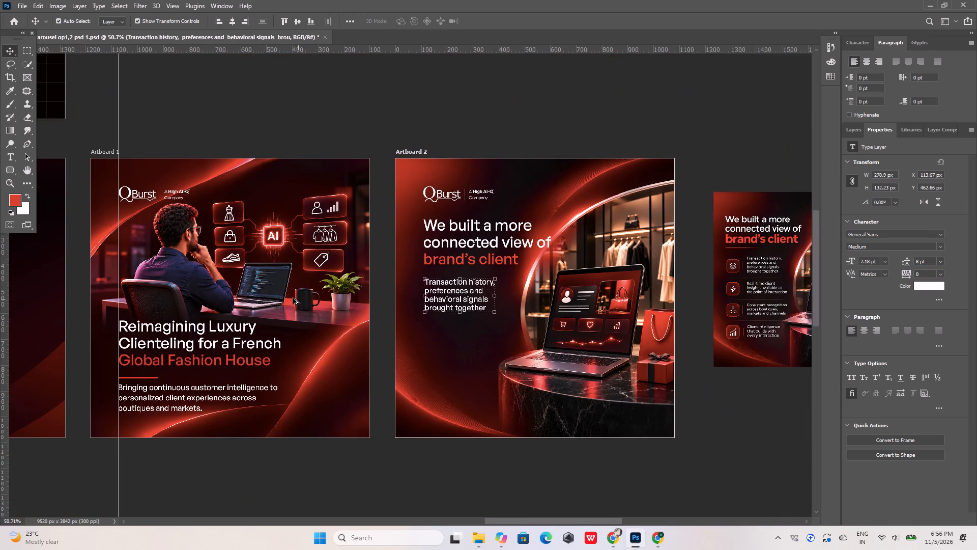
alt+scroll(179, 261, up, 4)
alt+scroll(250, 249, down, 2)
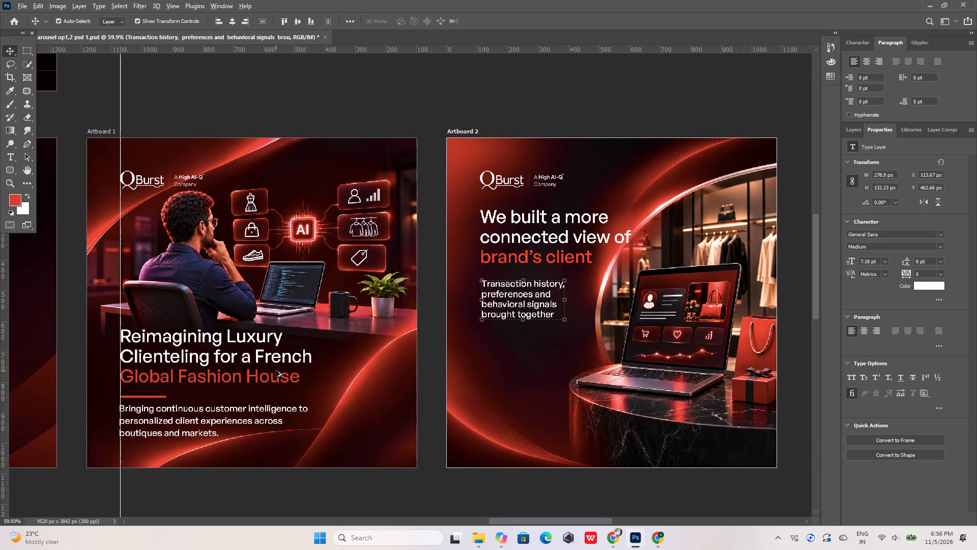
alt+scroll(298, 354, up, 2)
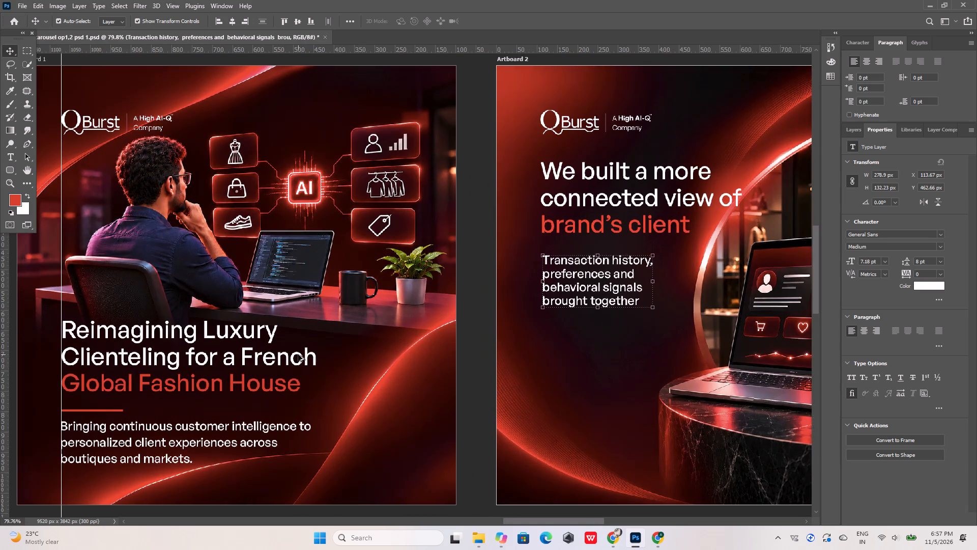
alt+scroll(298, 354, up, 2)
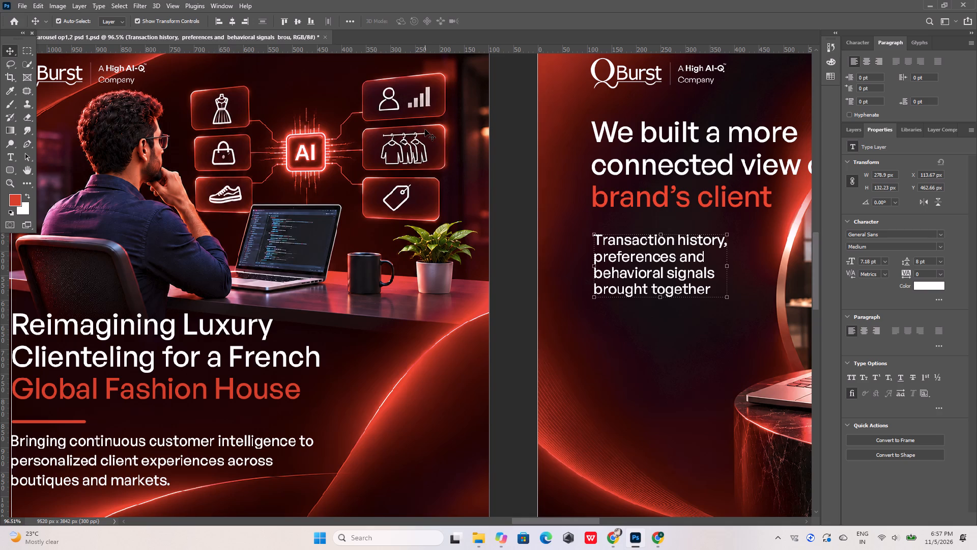
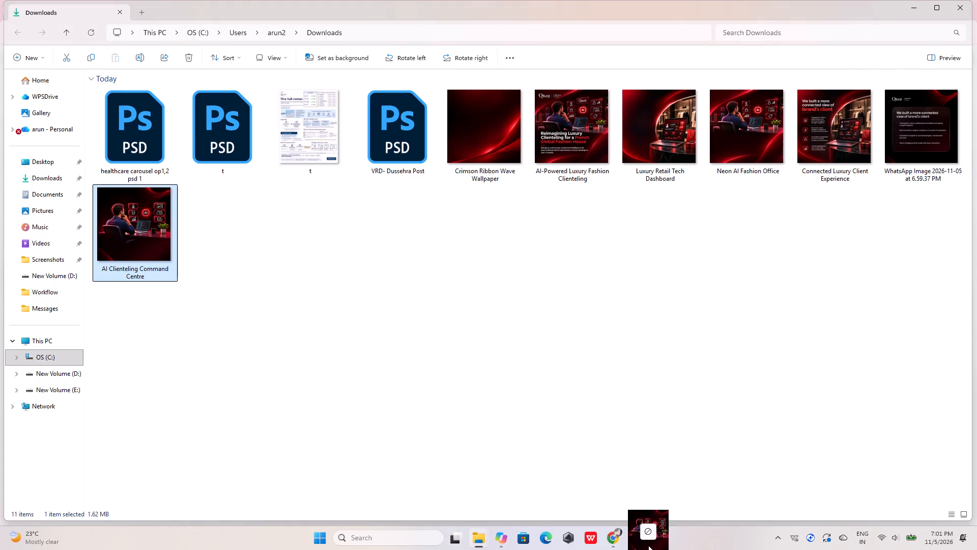
drag(648, 545, 619, 518)
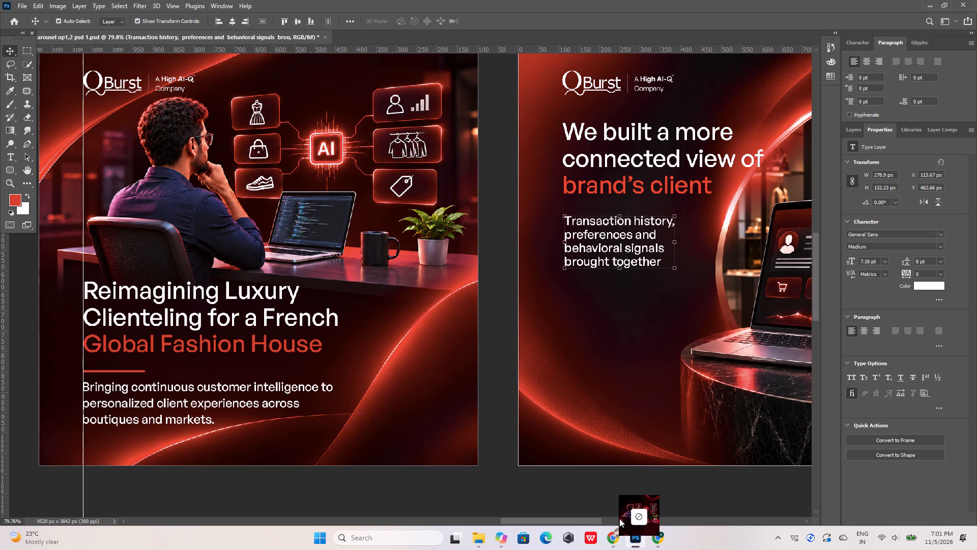
drag(619, 518, 337, 297)
alt+scroll(480, 368, down, 9)
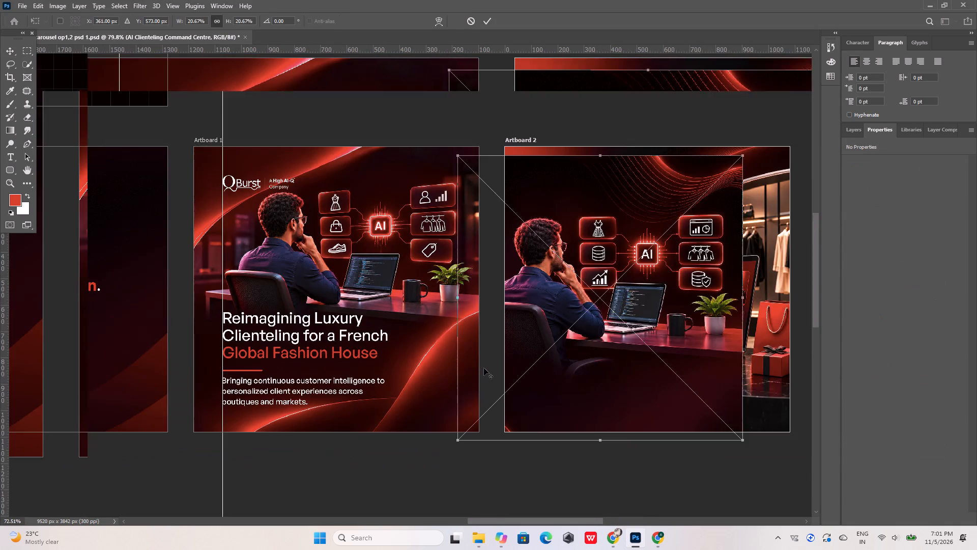
alt+scroll(484, 368, down, 1)
drag(580, 265, 415, 262)
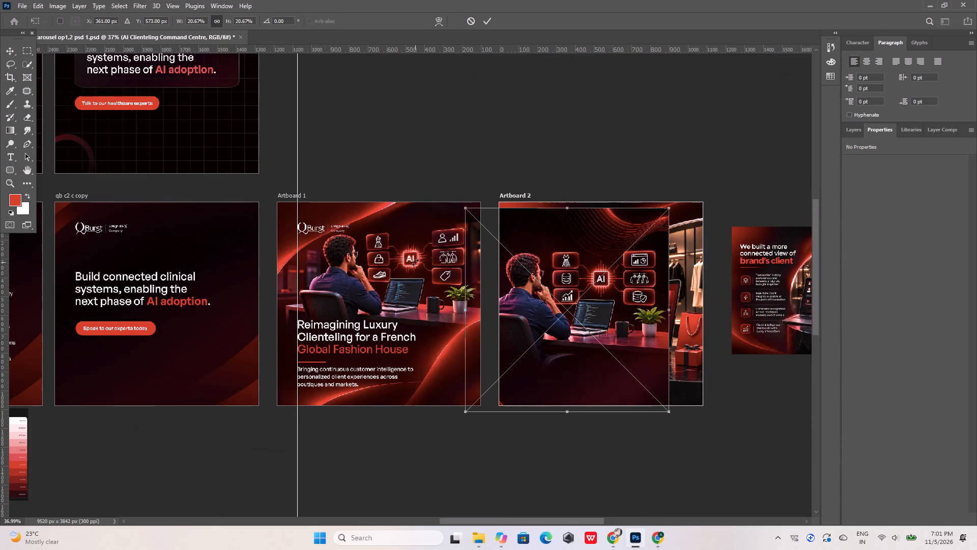
click(489, 24)
drag(554, 253, 438, 264)
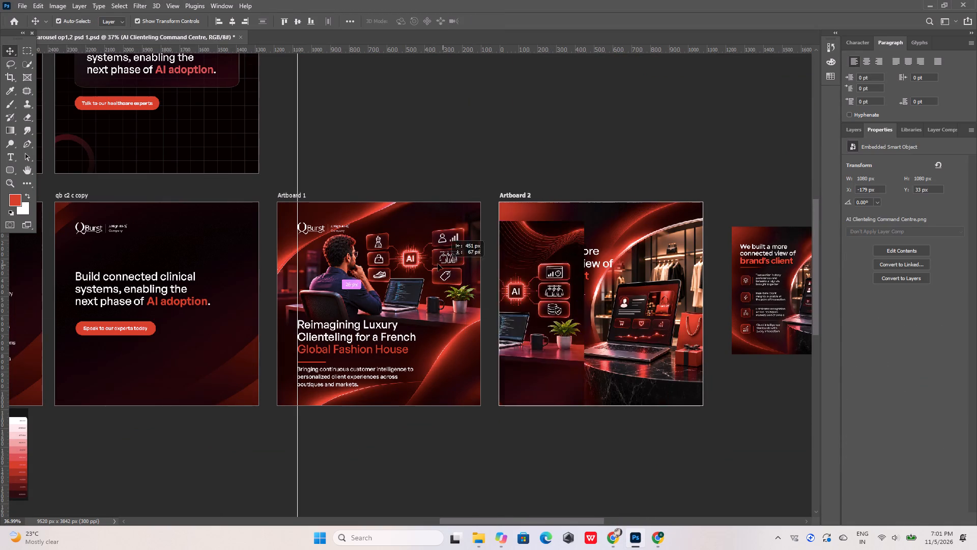
drag(438, 264, 370, 245)
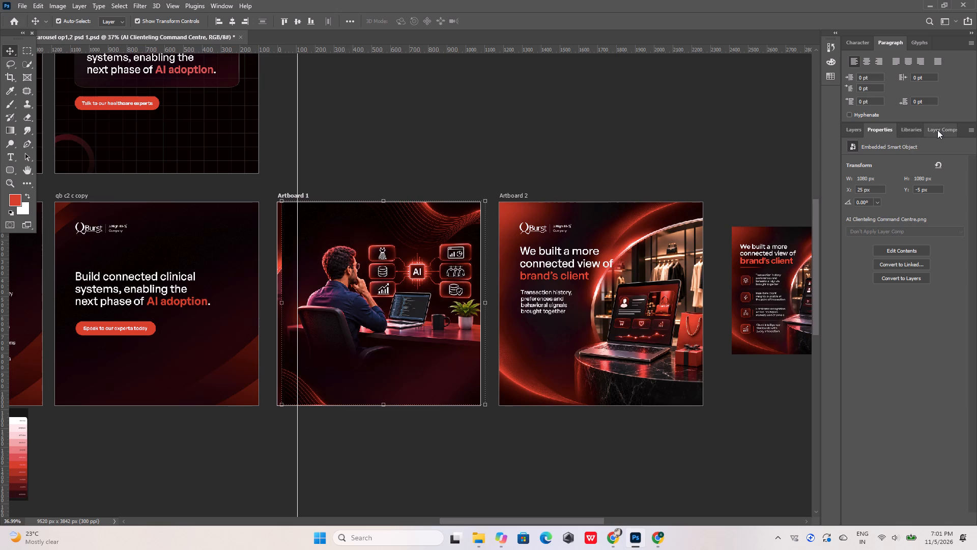
Reorder the AI Clienteling Command Centre layer to sit directly above Neon AI Fashion Office, and hide the Neon AI Fashion Office layer.
click(856, 132)
drag(902, 352, 904, 445)
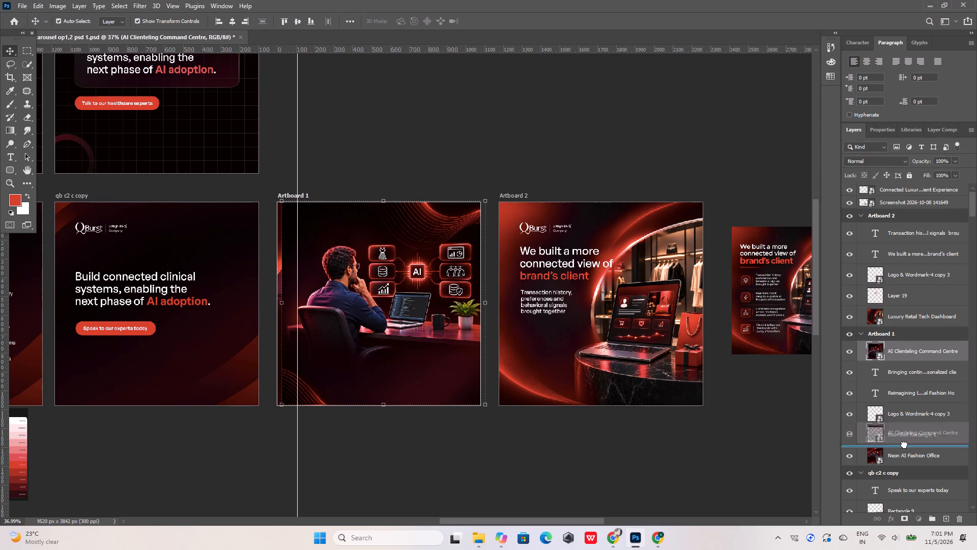
drag(904, 445, 905, 442)
alt+scroll(287, 236, up, 7)
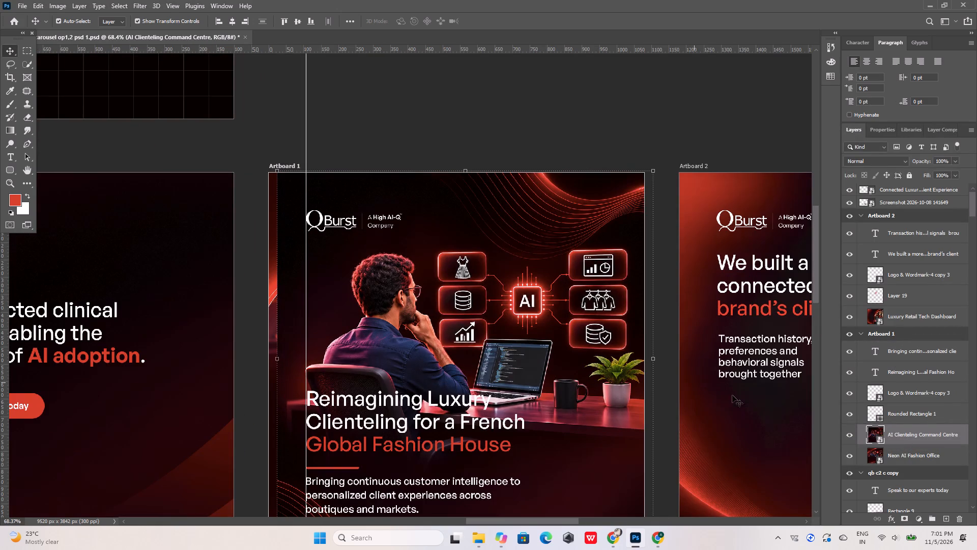
click(850, 456)
Align the AI Clienteling Command Centre image with the top-left corner of Artboard 1, nudging it to the artboard edges.
alt+scroll(270, 192, up, 5)
click(383, 199)
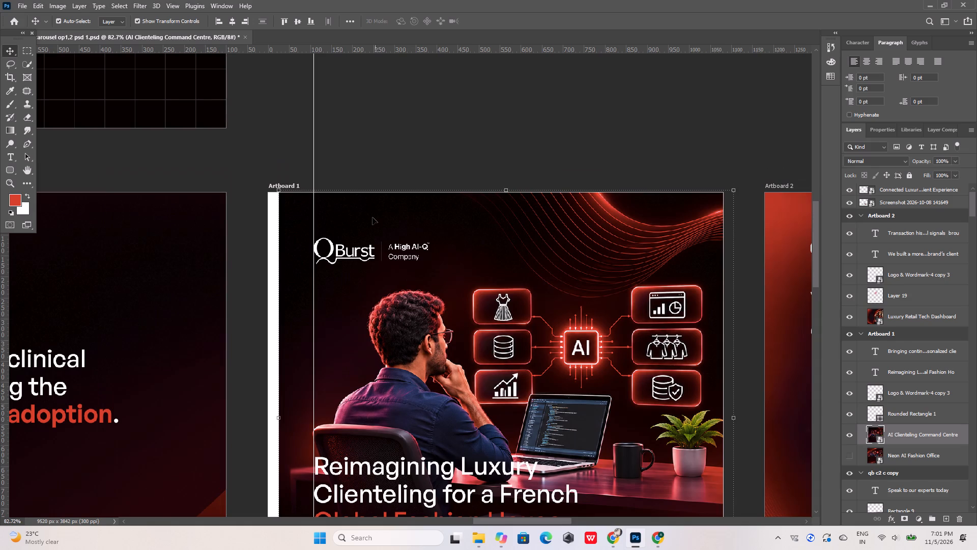
drag(367, 220, 357, 226)
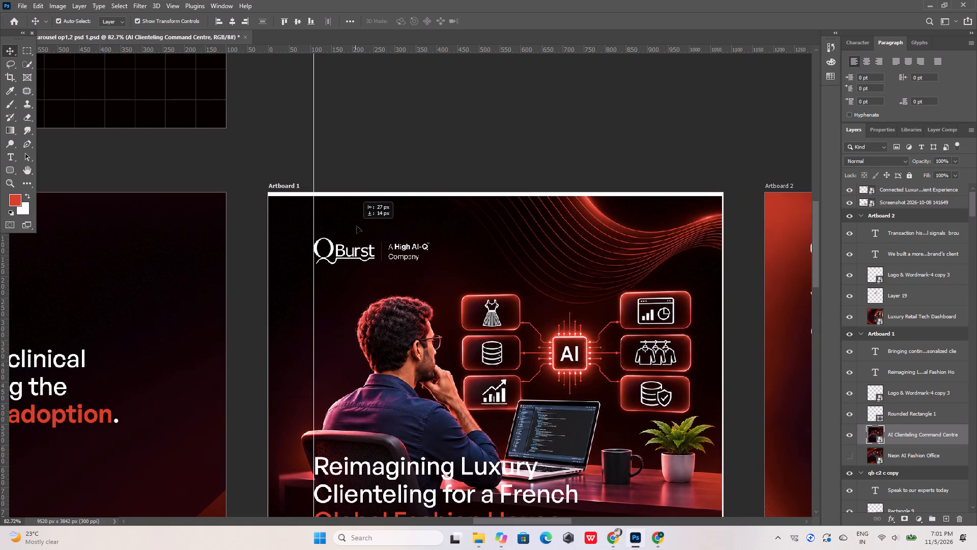
drag(357, 226, 354, 222)
alt+scroll(329, 124, down, 4)
alt+scroll(272, 166, up, 9)
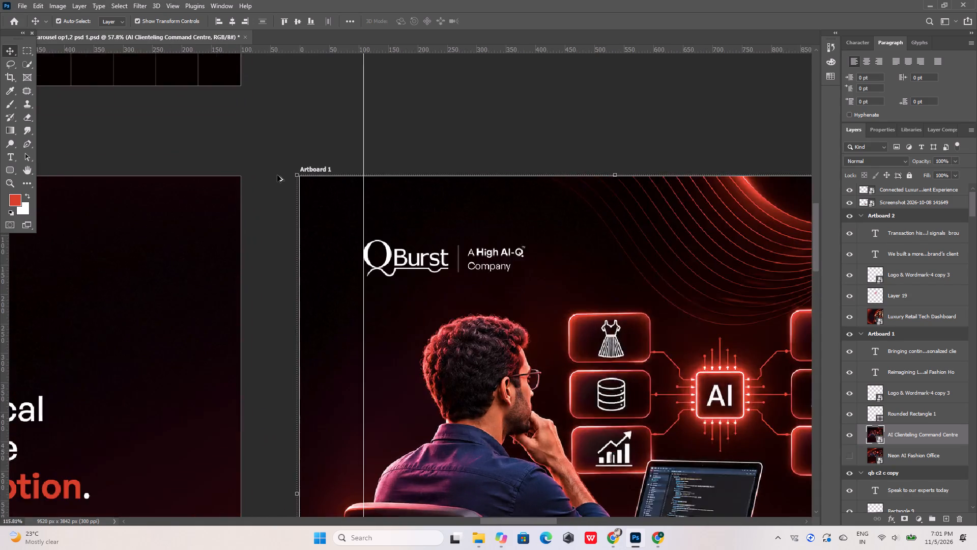
alt+scroll(277, 175, up, 4)
key(Right)
key(Right)
key(Right)
key(Right)
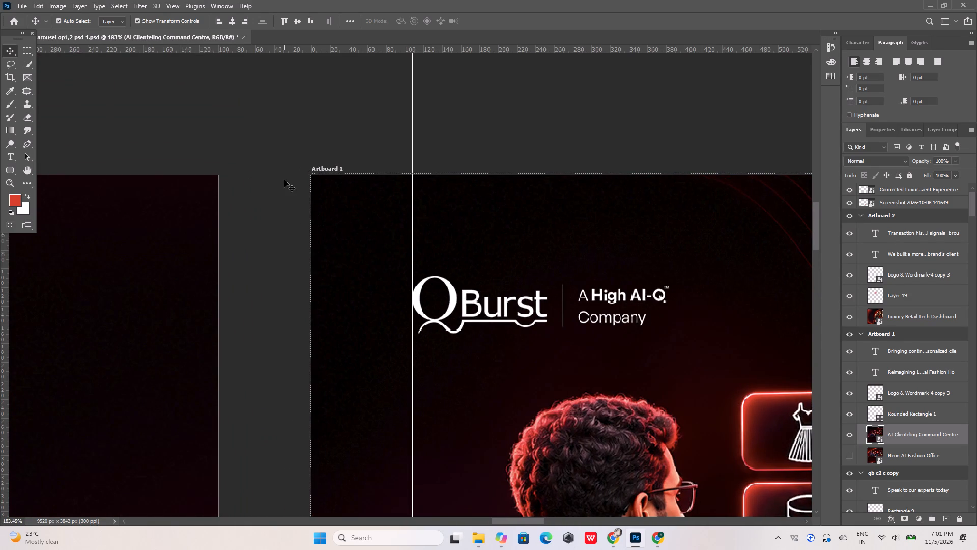
key(Down)
key(Down)
key(Right)
key(Up)
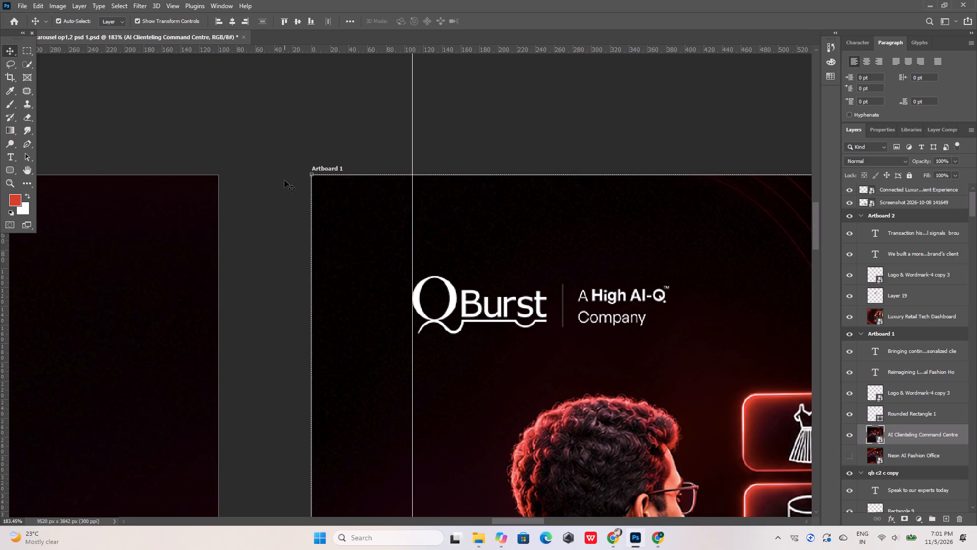
Scale the AI Clienteling Command Centre image to about 20.74% from its bottom-right corner so it fully covers Artboard 1.
alt+scroll(284, 180, down, 12)
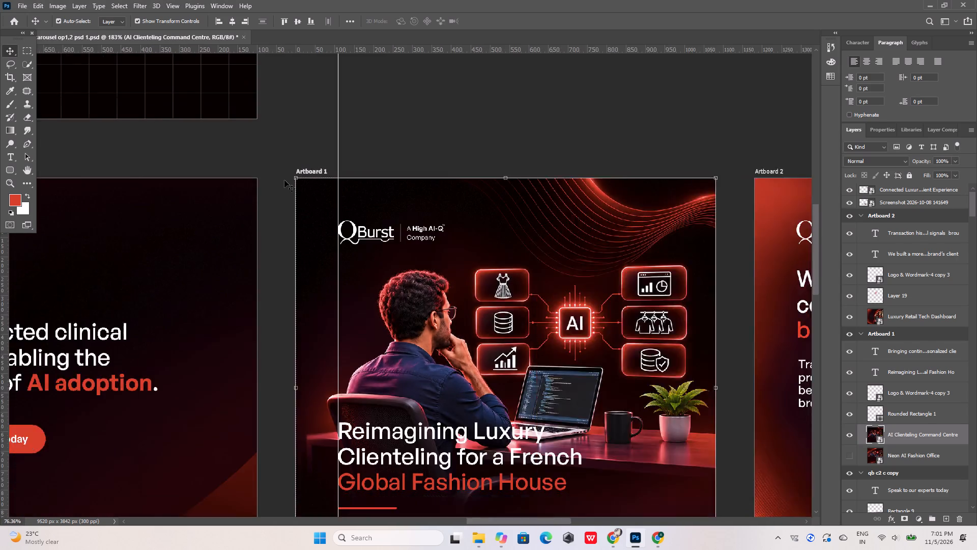
alt+scroll(284, 180, down, 5)
alt+scroll(496, 418, up, 11)
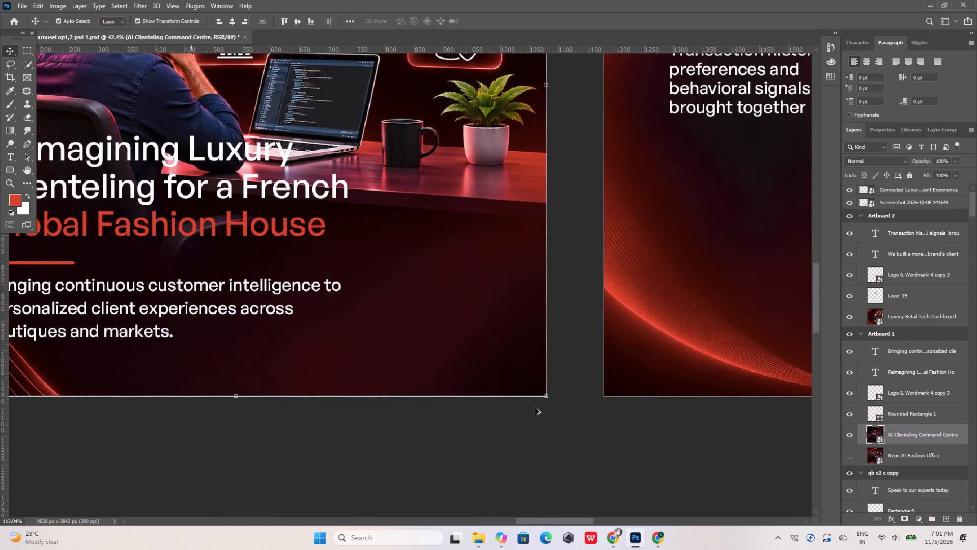
alt+scroll(543, 401, up, 6)
drag(548, 393, 550, 401)
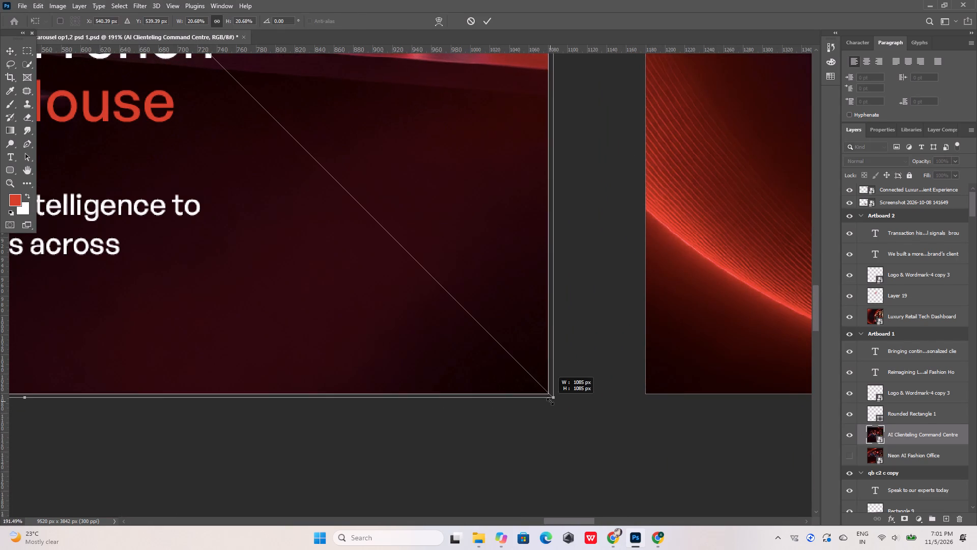
drag(550, 401, 549, 400)
alt+scroll(549, 400, down, 14)
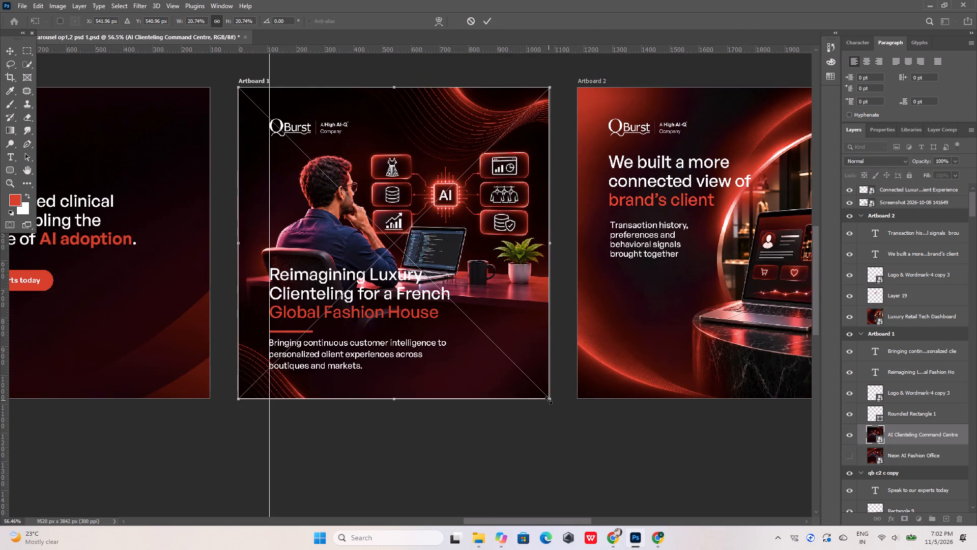
click(491, 20)
alt+click(356, 435)
Add a new empty layer above the "Transaction history" text layer in Artboard 2.
alt+scroll(324, 296, up, 5)
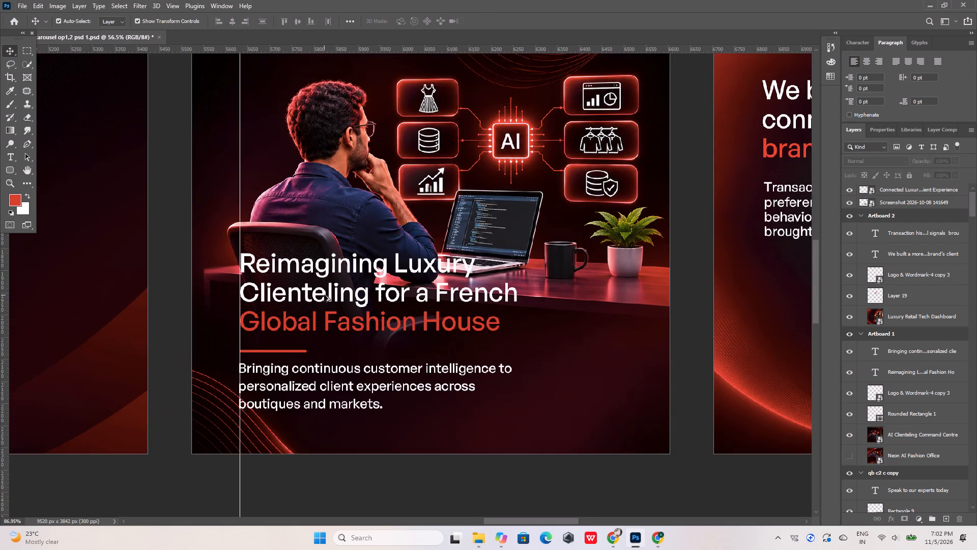
alt+scroll(324, 295, down, 11)
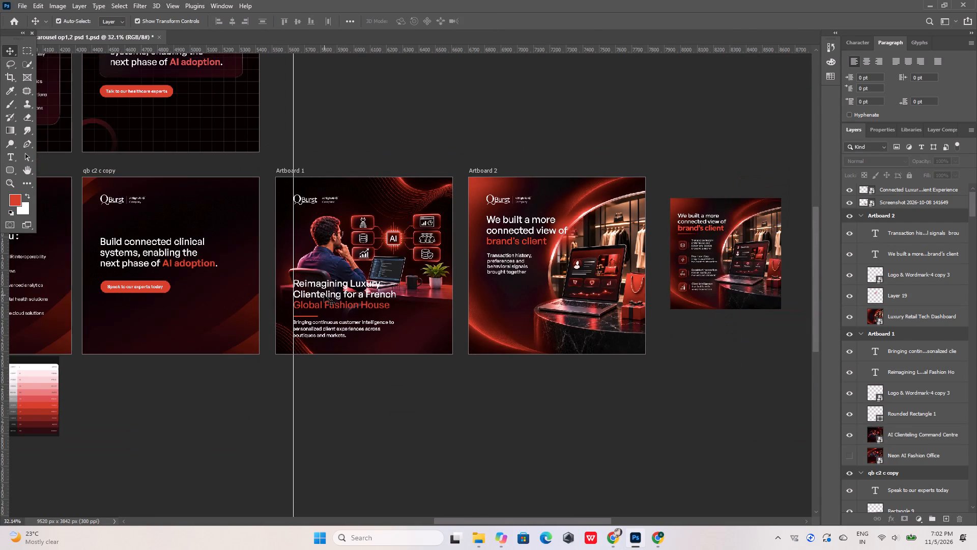
alt+scroll(404, 322, up, 1)
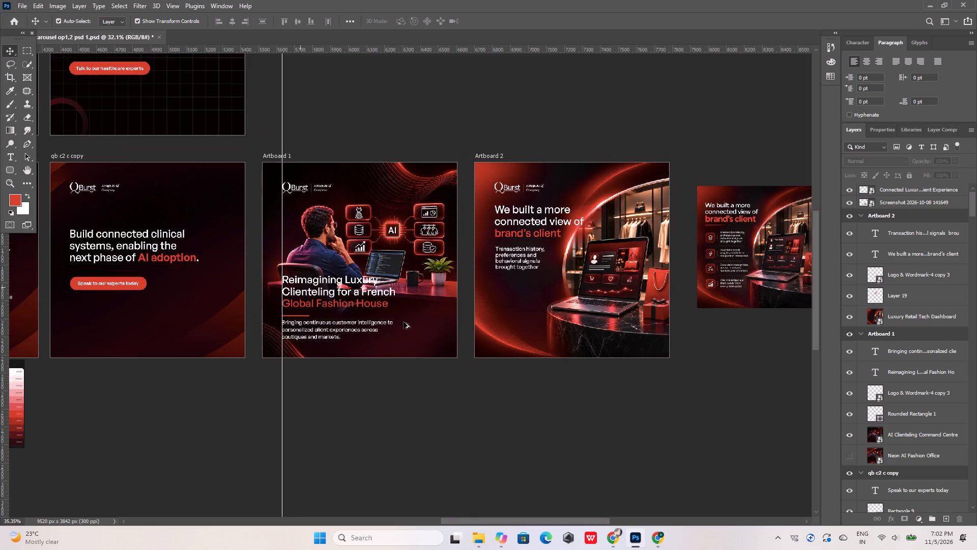
alt+scroll(404, 322, up, 1)
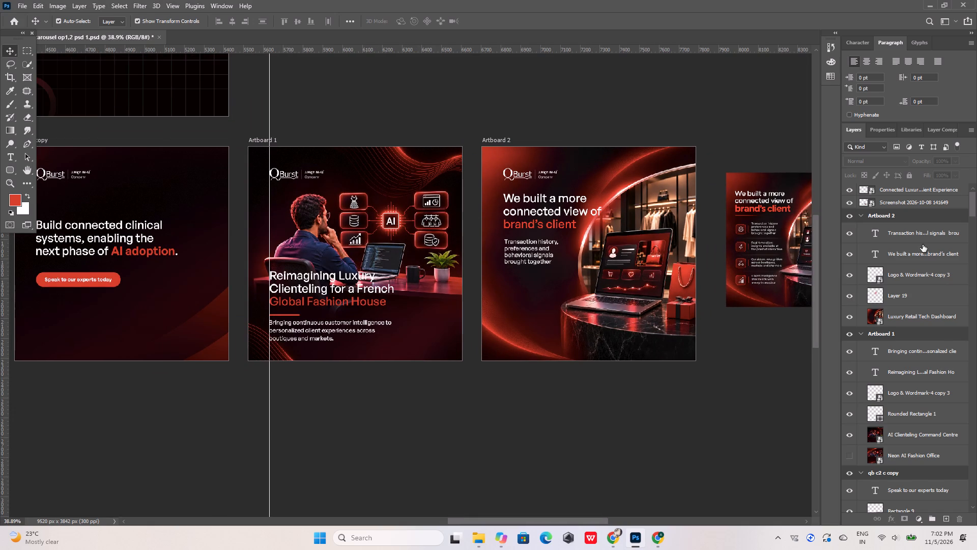
click(920, 228)
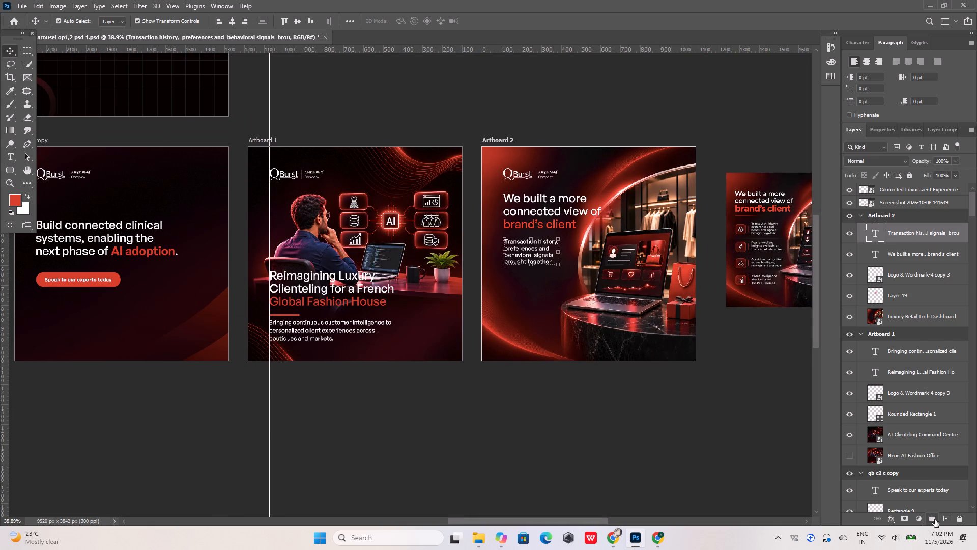
click(942, 519)
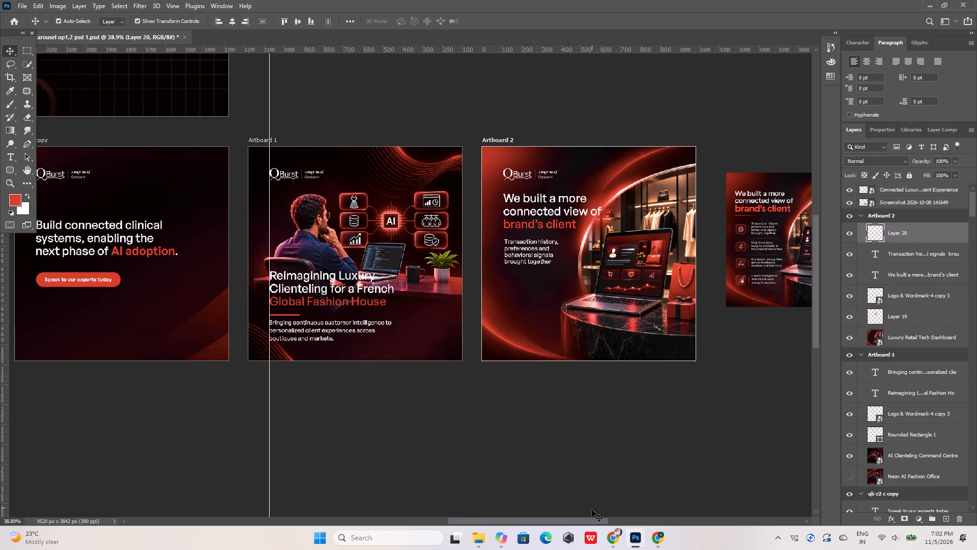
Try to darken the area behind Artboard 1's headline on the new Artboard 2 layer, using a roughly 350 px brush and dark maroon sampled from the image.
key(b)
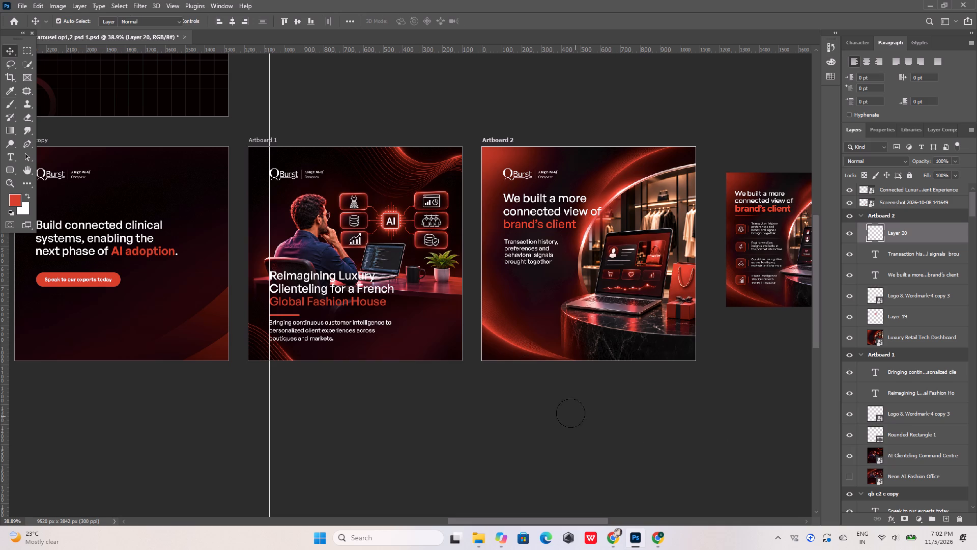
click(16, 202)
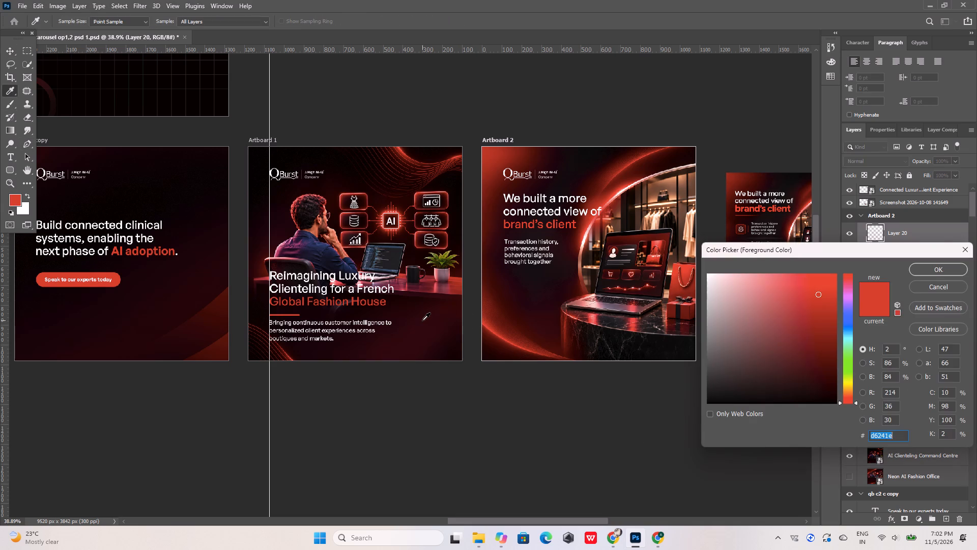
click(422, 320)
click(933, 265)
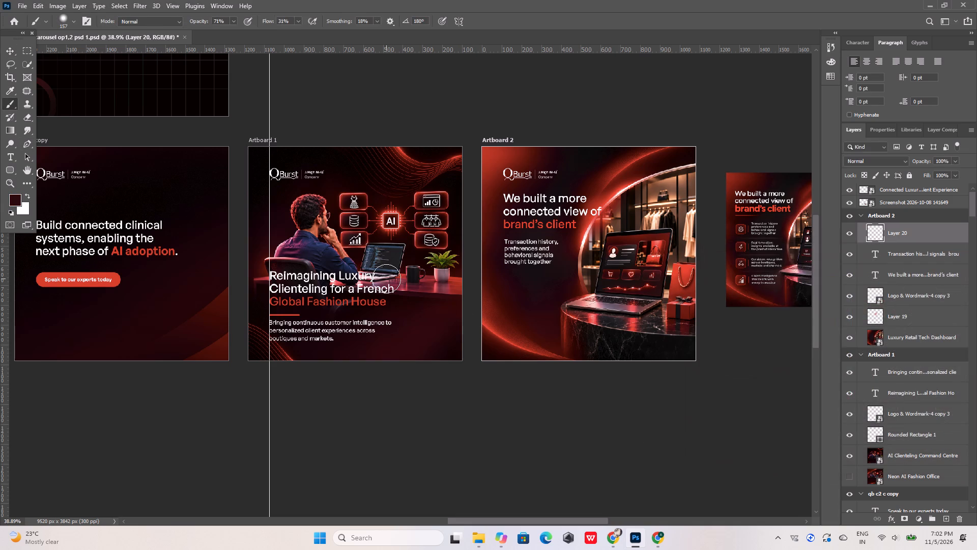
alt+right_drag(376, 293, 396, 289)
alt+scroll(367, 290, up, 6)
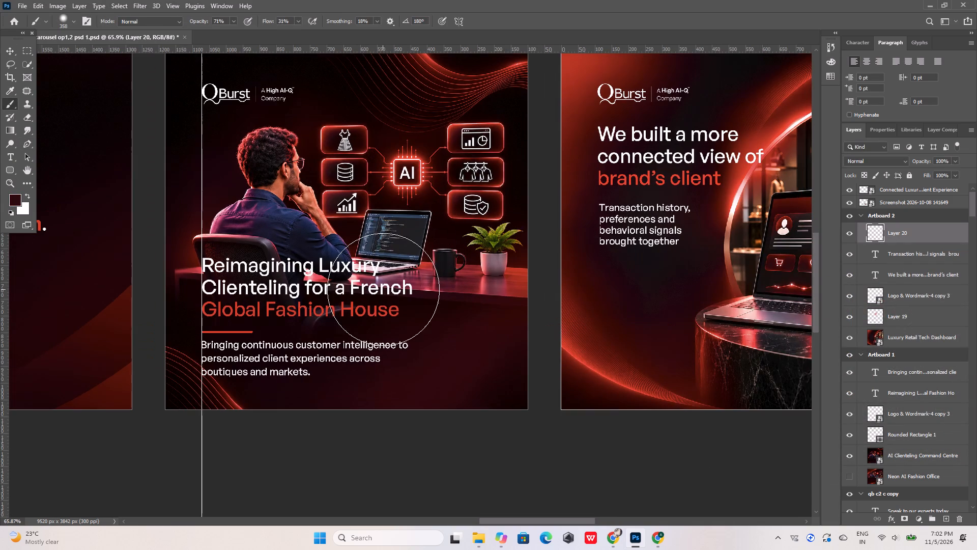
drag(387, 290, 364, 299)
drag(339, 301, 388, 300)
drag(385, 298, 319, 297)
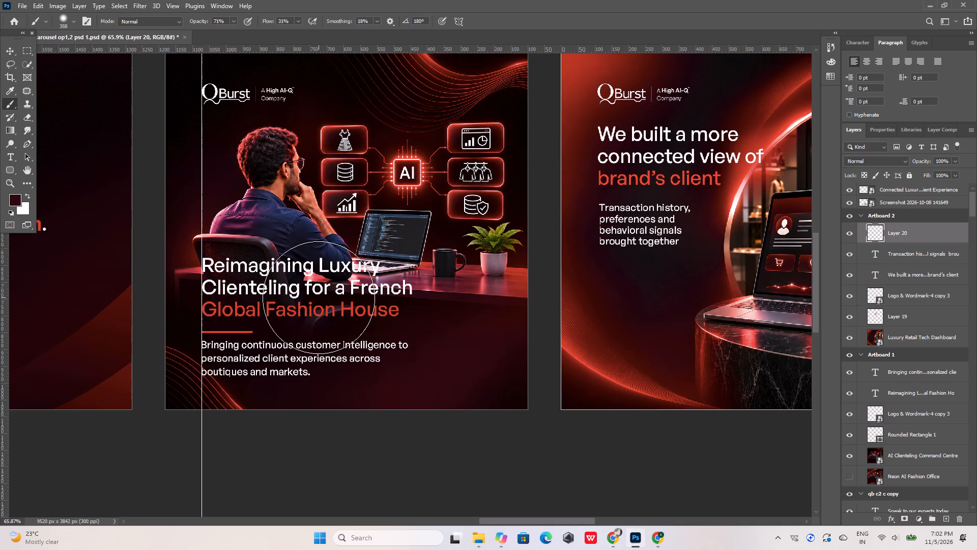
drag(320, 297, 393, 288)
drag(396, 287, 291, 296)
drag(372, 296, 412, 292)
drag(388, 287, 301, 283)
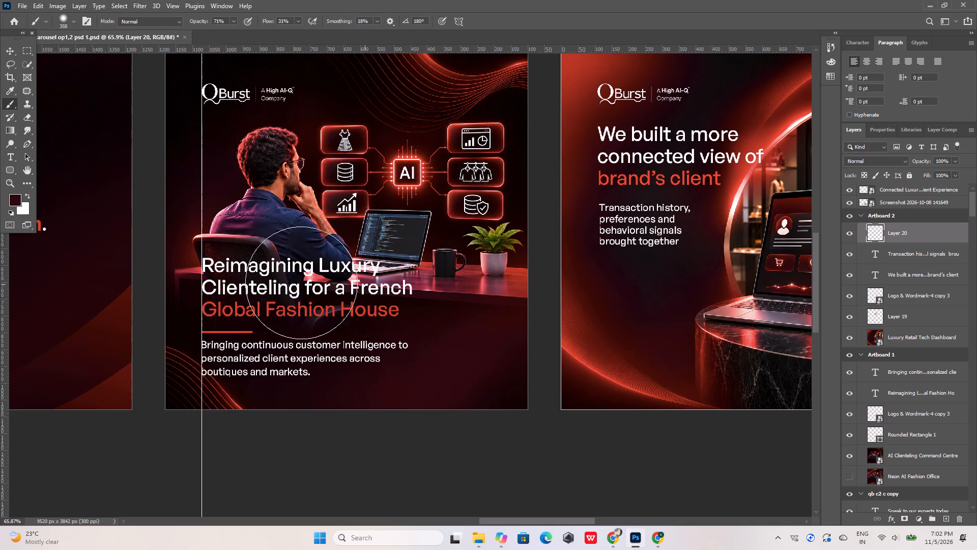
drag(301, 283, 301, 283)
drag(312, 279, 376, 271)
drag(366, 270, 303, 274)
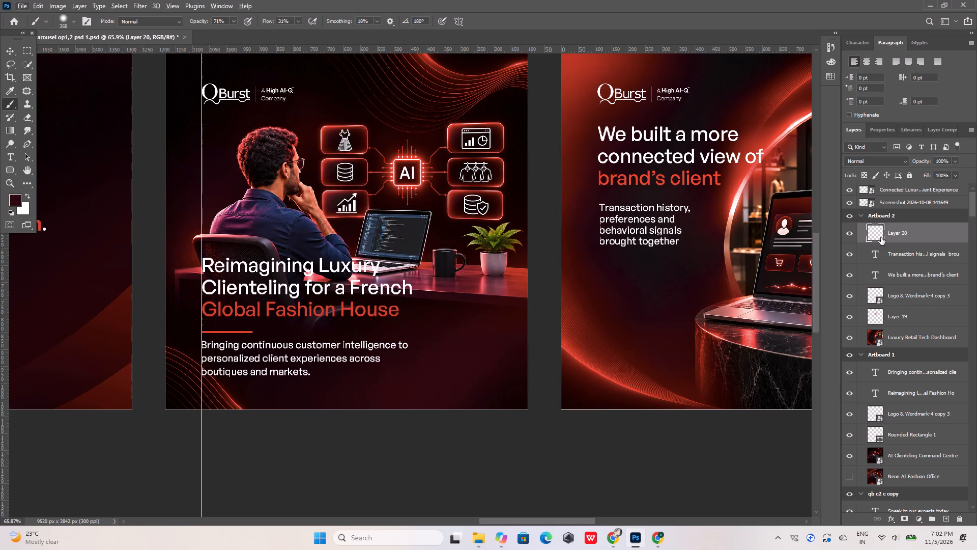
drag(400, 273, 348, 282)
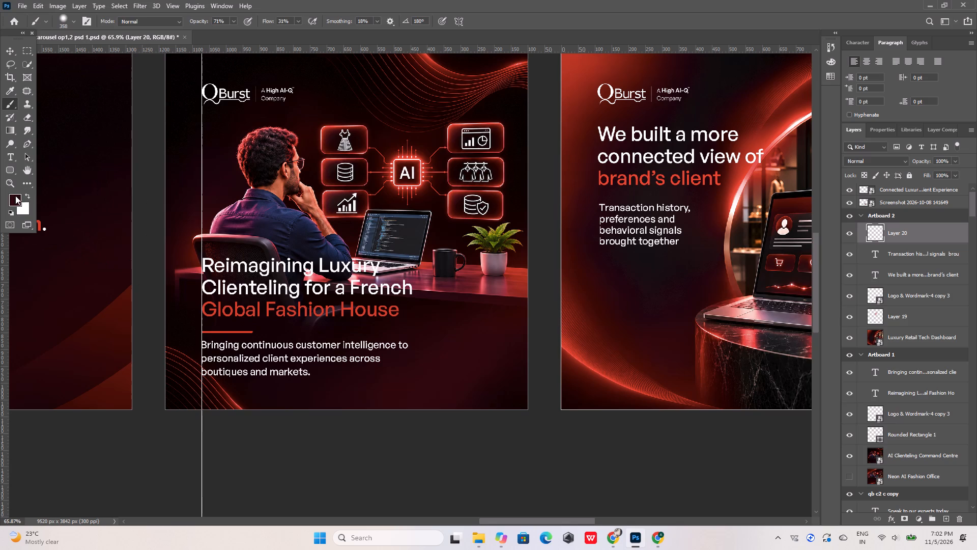
Resample the foreground colour as #250103 from Artboard 1's dark area below the desk and brush it across the headline area again.
click(12, 199)
click(462, 325)
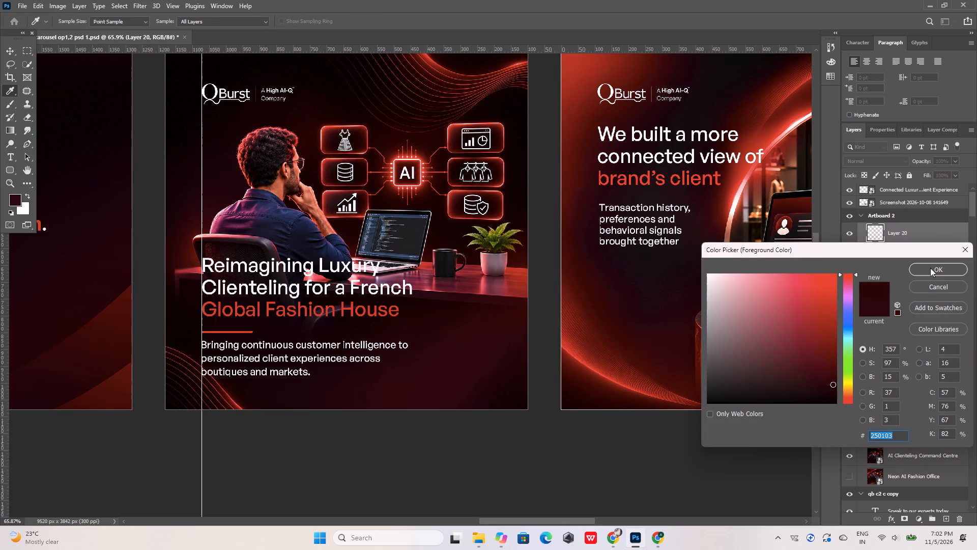
click(934, 262)
click(935, 268)
drag(450, 301, 295, 296)
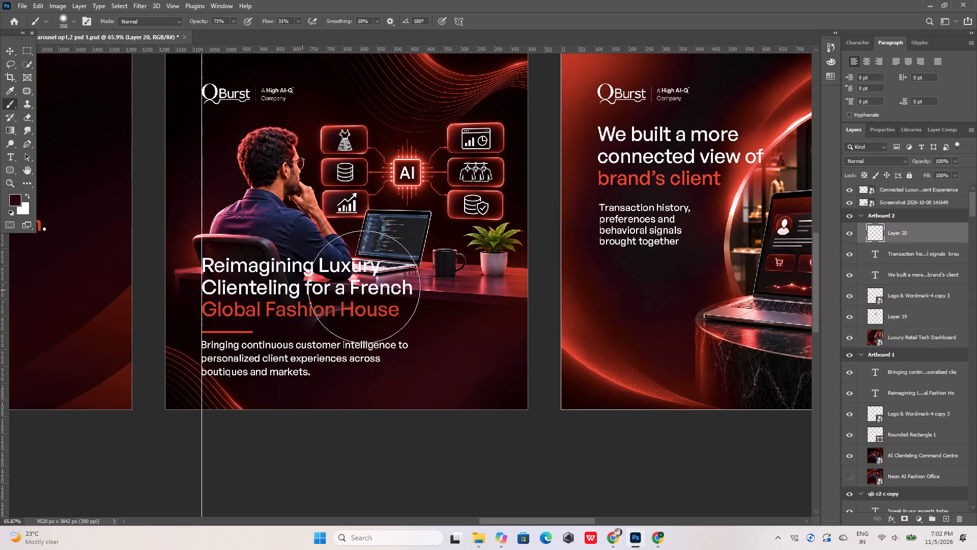
drag(414, 289, 347, 292)
Add a new layer directly above the AI Clienteling Command Centre image in Artboard 1.
click(6, 49)
click(446, 142)
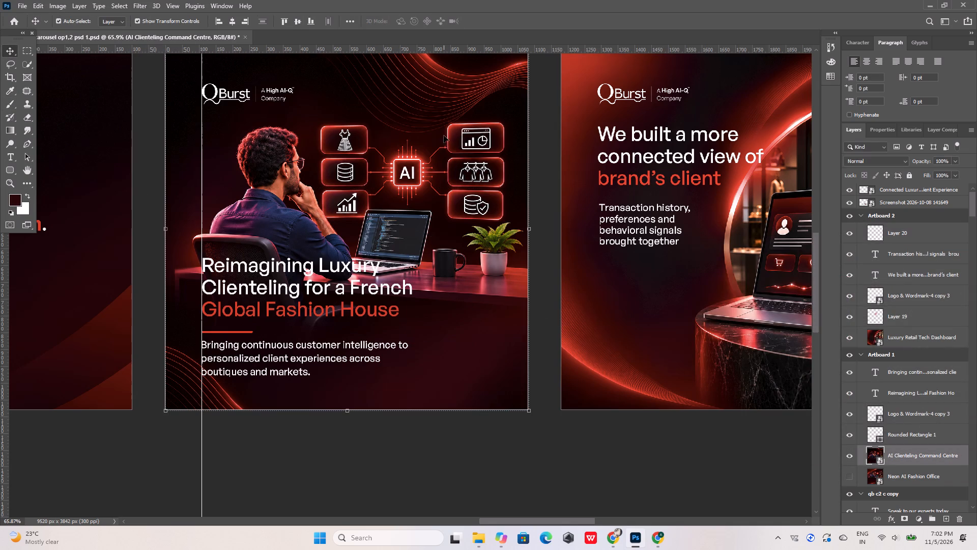
click(429, 112)
click(461, 211)
click(943, 519)
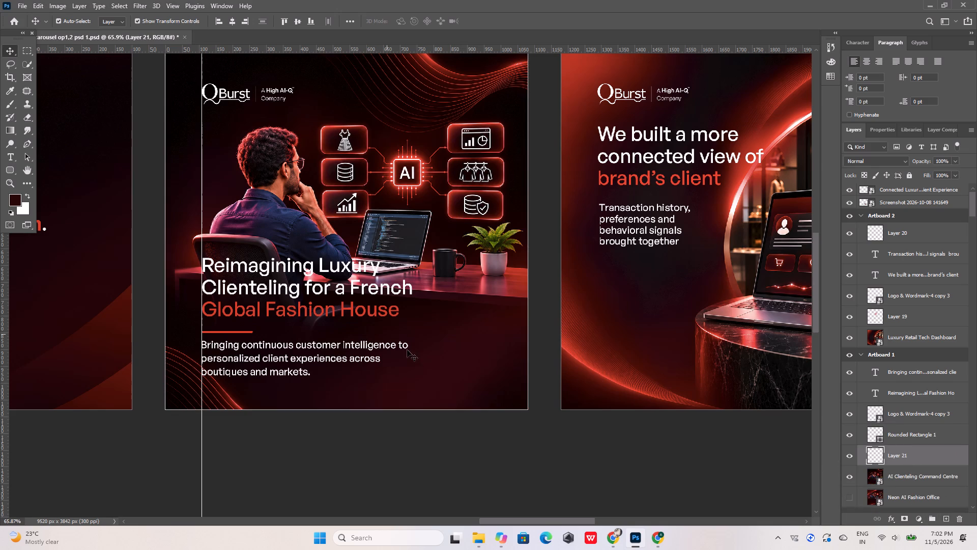
Brush dark maroon shading on the new layer over the desk, laptop base and chair behind Artboard 1's headline.
key(b)
drag(443, 320, 386, 298)
drag(356, 289, 306, 286)
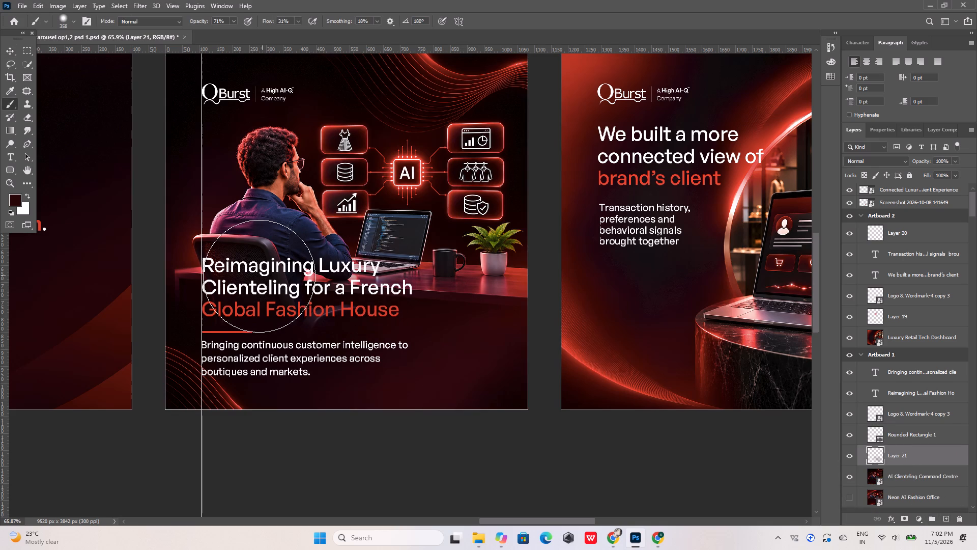
drag(258, 278, 368, 290)
drag(417, 292, 336, 288)
drag(286, 275, 374, 281)
drag(416, 285, 340, 282)
drag(297, 279, 408, 287)
drag(423, 291, 422, 302)
drag(396, 282, 325, 270)
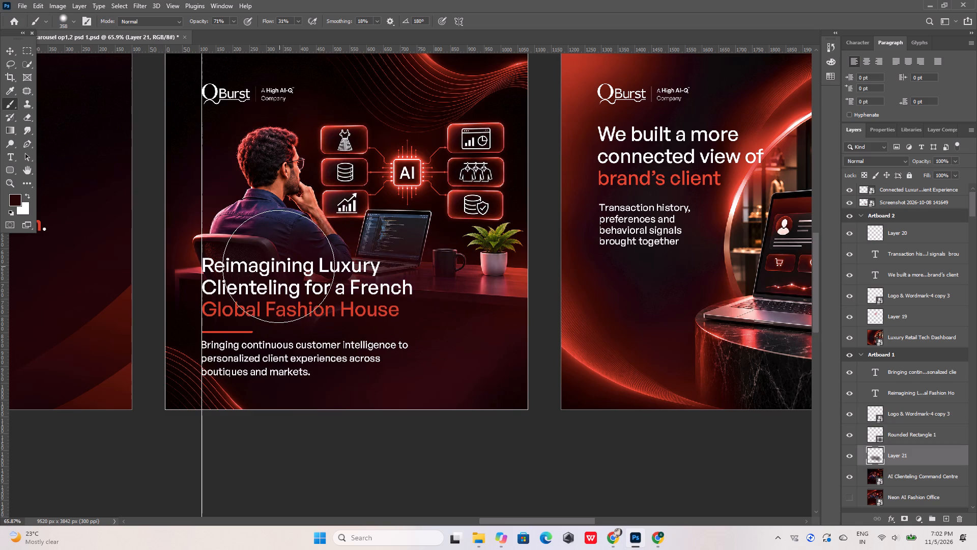
Extend the dark shading behind the headline's lower lines and body text, out to Artboard 1's left edge and past the text's right end.
drag(266, 271, 309, 280)
drag(361, 294, 322, 295)
drag(251, 305, 323, 307)
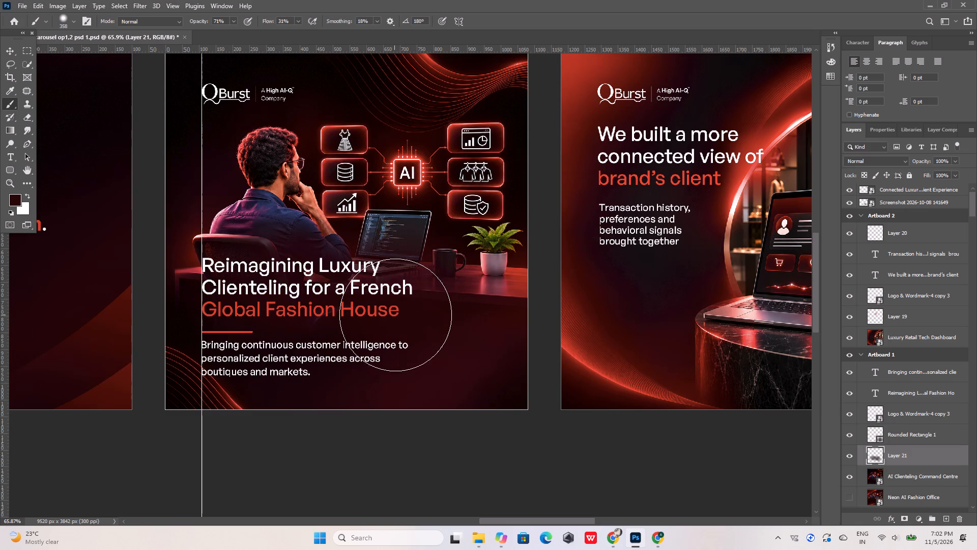
drag(410, 309, 414, 304)
drag(417, 322, 412, 336)
drag(254, 360, 212, 360)
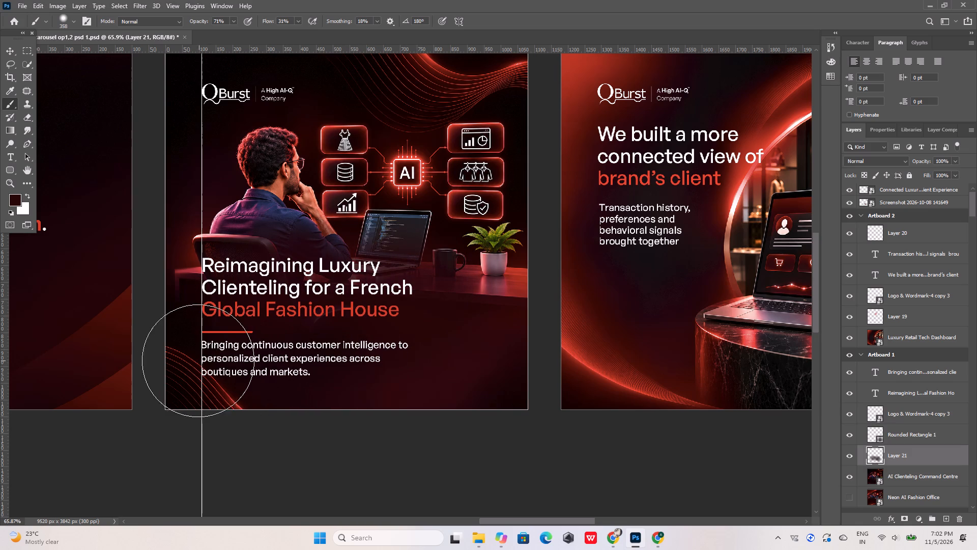
drag(202, 292, 261, 296)
drag(381, 296, 389, 296)
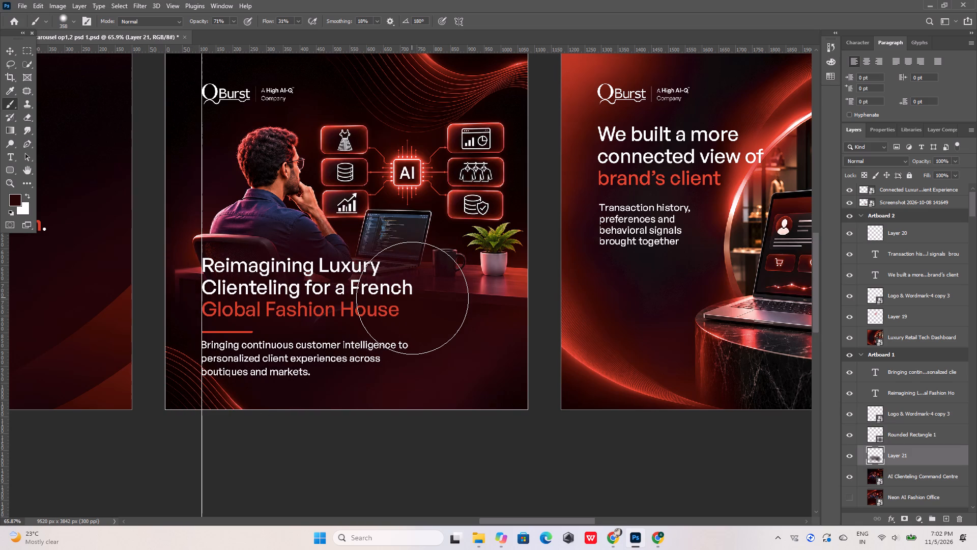
click(413, 298)
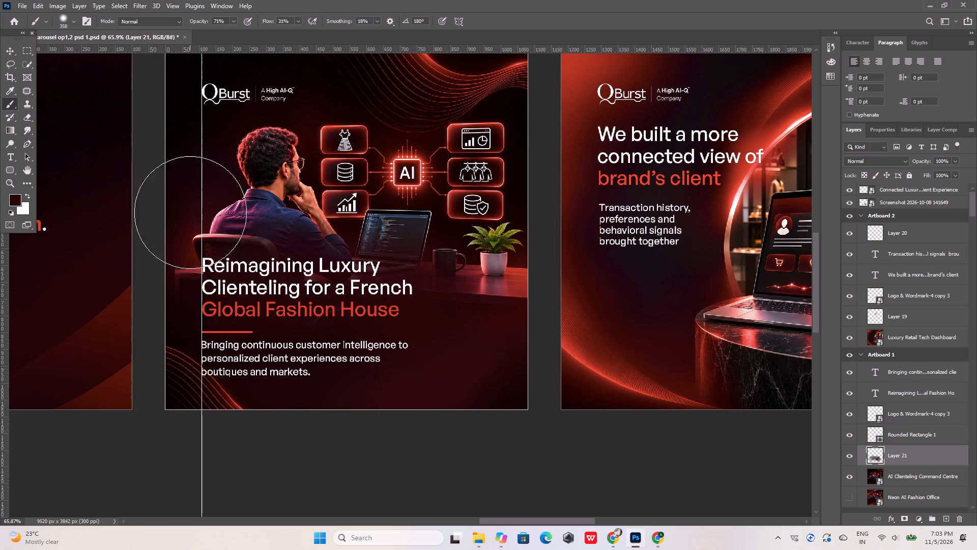
Erase the shading over the mug, plant and right end of the desk with the Eraser enlarged to about 349 px.
key(e)
alt+right_drag(504, 294, 524, 291)
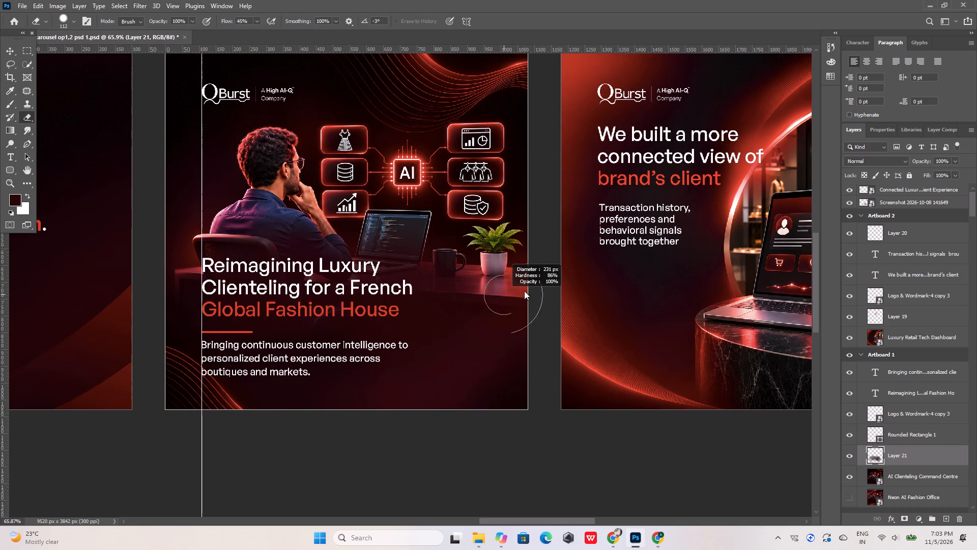
alt+right_drag(524, 291, 543, 287)
drag(541, 280, 532, 352)
drag(518, 288, 482, 325)
drag(493, 290, 484, 233)
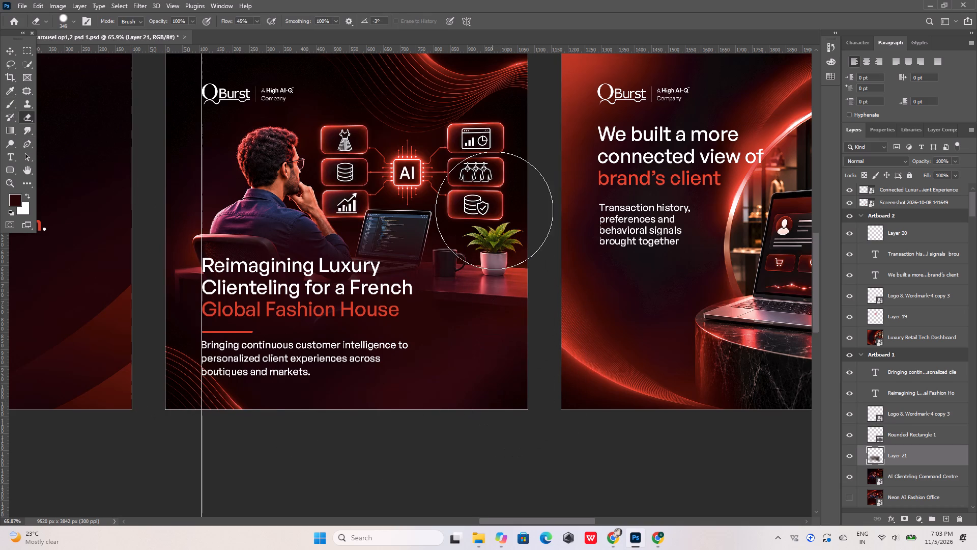
drag(486, 243, 509, 325)
click(449, 201)
drag(485, 252, 525, 286)
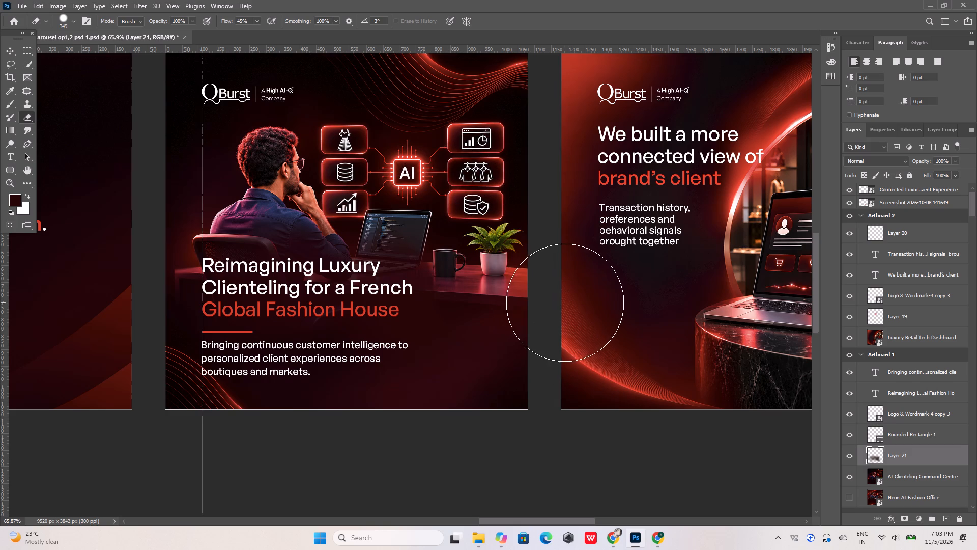
drag(483, 327, 440, 375)
drag(466, 345, 510, 327)
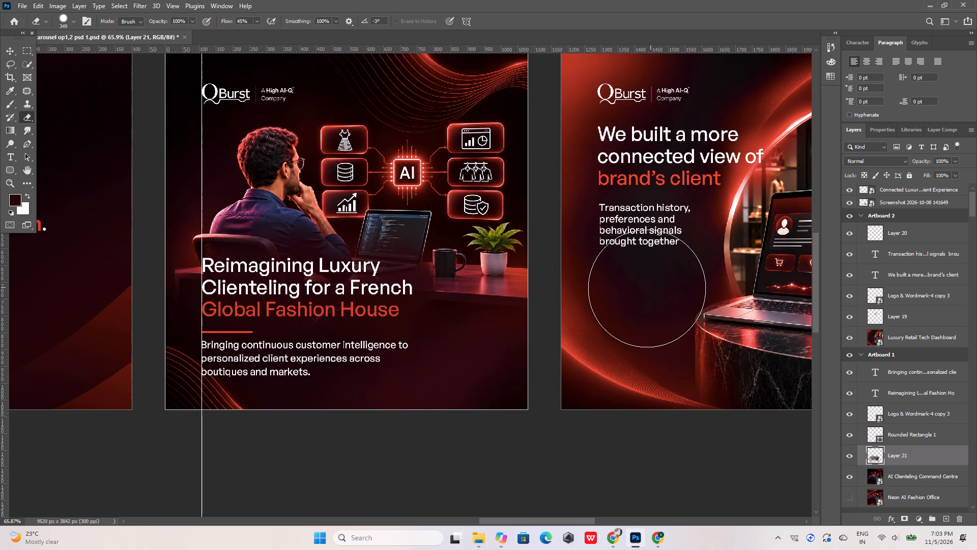
Lower the Eraser opacity to 34% and softly fade the shading around the desk edge, mug, plant and laptop screen.
alt+scroll(448, 315, up, 8)
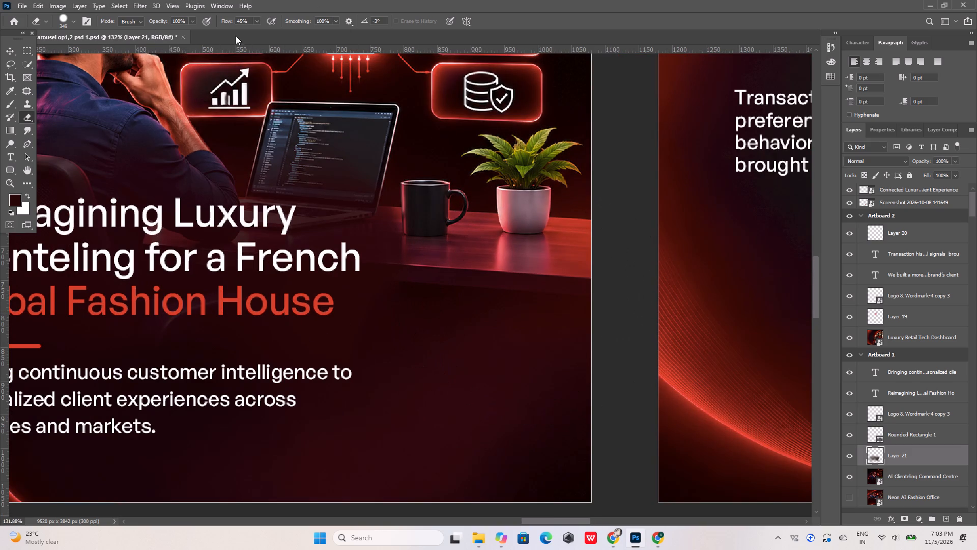
click(193, 23)
drag(187, 34, 161, 33)
drag(534, 250, 487, 308)
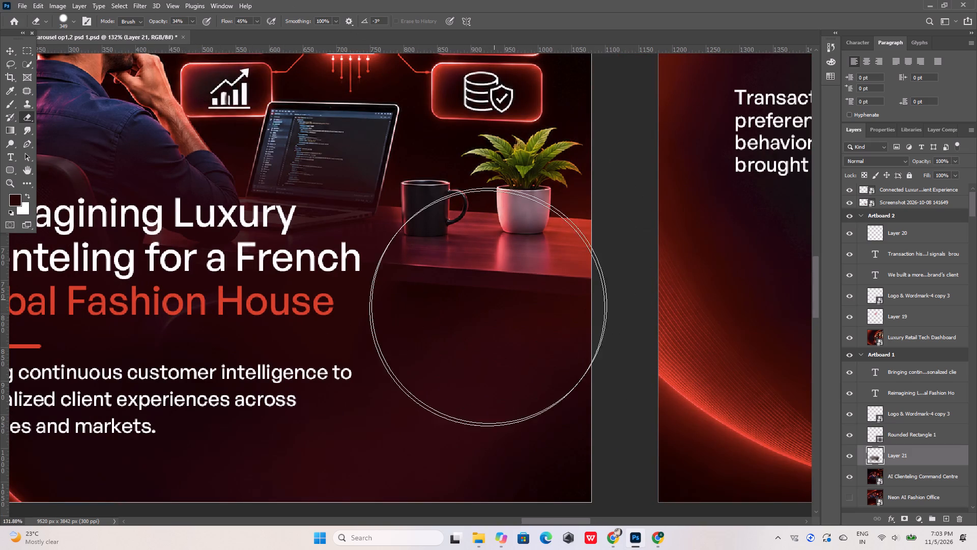
drag(487, 308, 486, 309)
drag(494, 251, 521, 222)
drag(492, 201, 448, 181)
drag(440, 157, 549, 202)
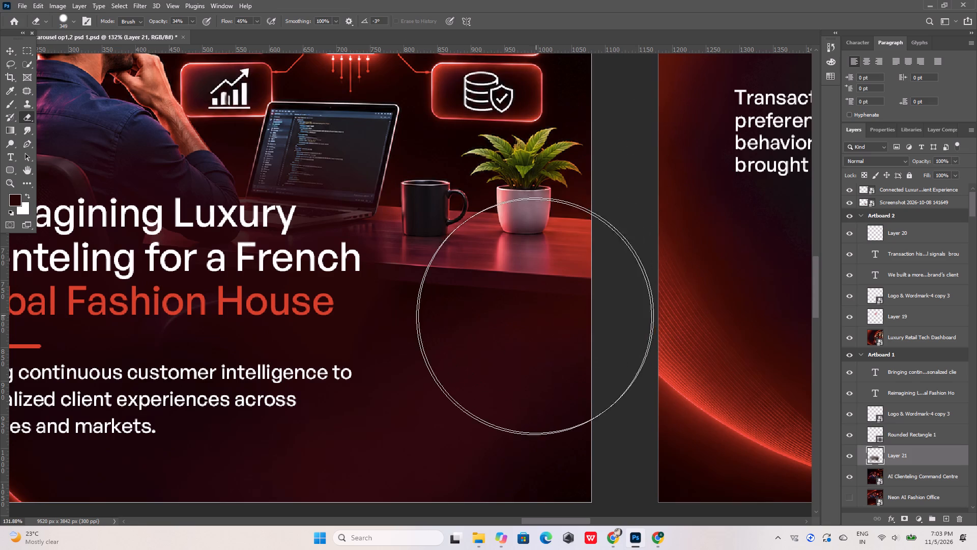
alt+scroll(505, 338, down, 9)
drag(432, 163, 499, 180)
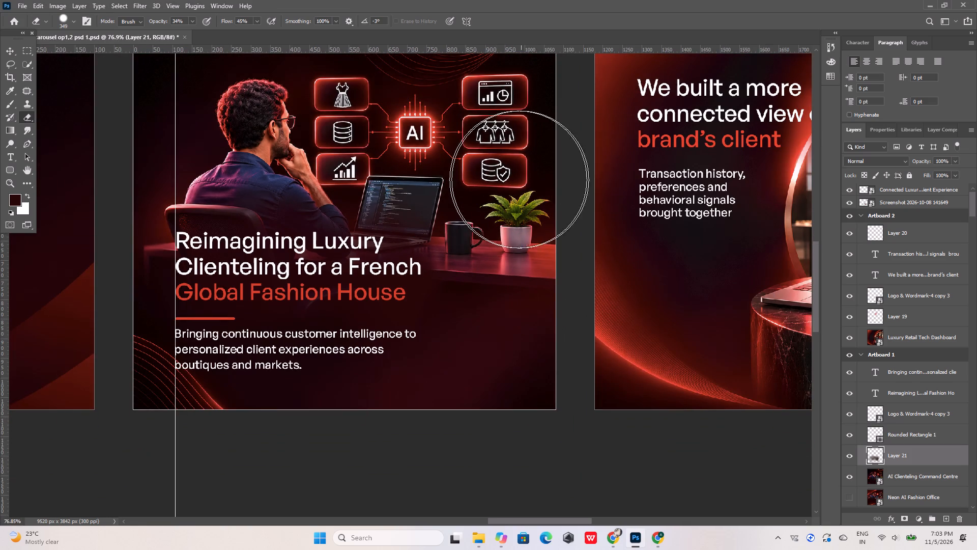
drag(456, 173, 380, 158)
drag(377, 157, 538, 191)
click(8, 47)
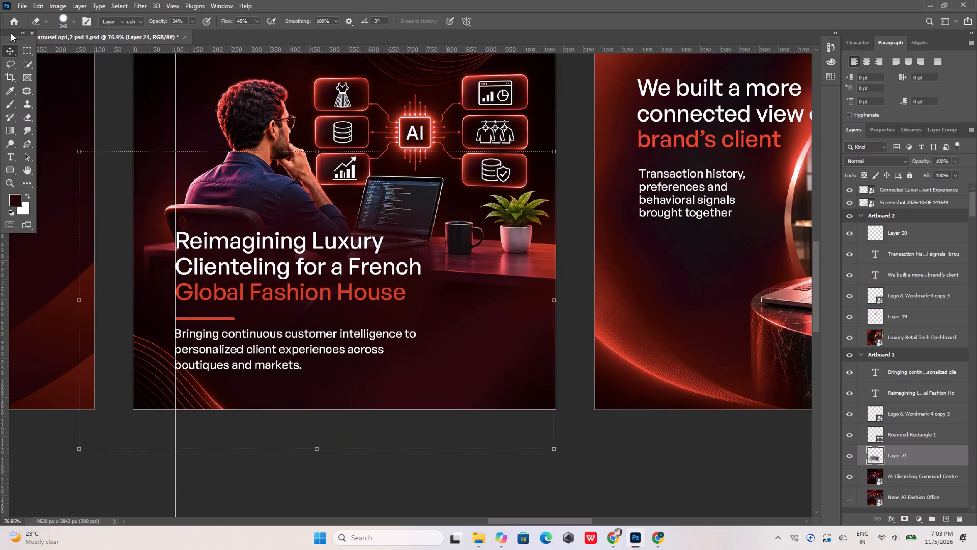
Export only Artboard 1 as a 1080 × 1080 px JPG at 100% quality, excluding all the other artboards.
click(19, 3)
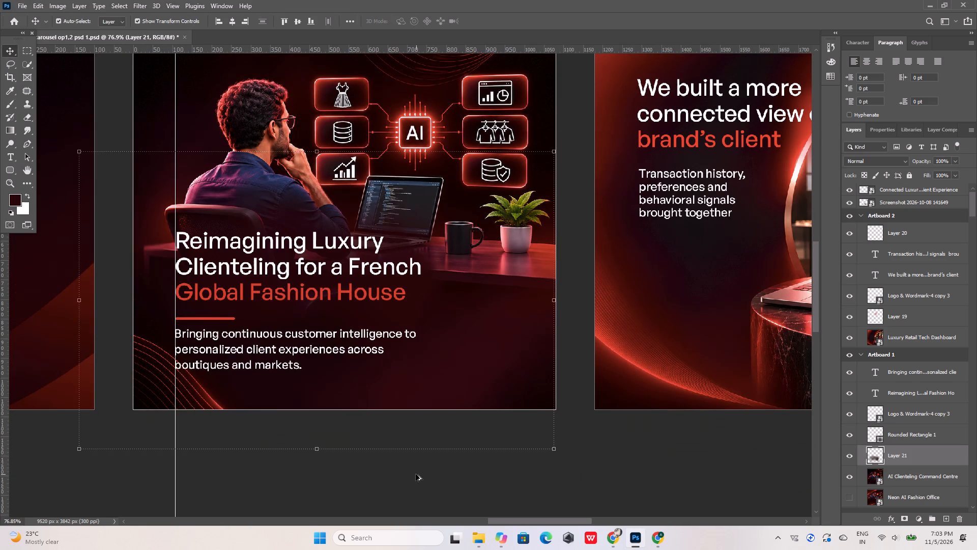
click(417, 475)
alt+scroll(417, 475, down, 5)
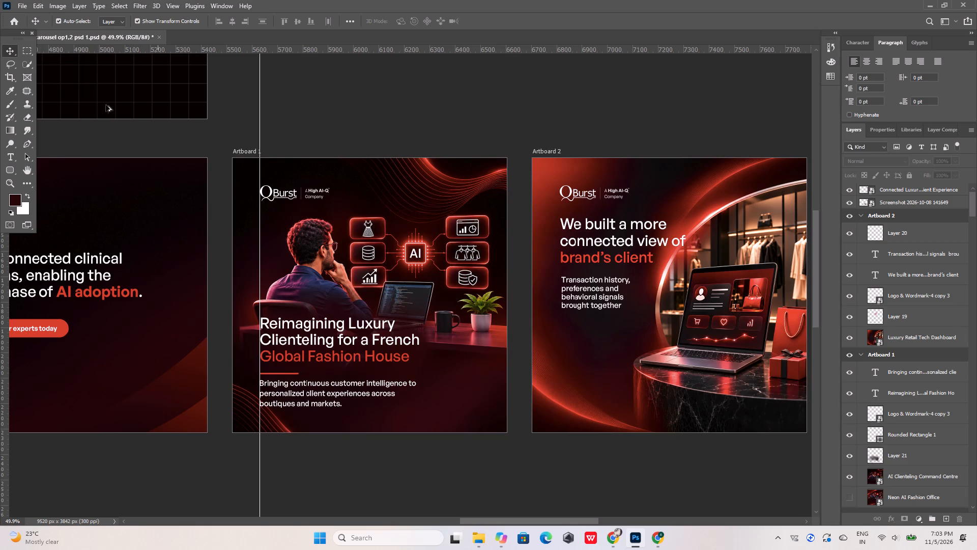
click(19, 1)
click(34, 154)
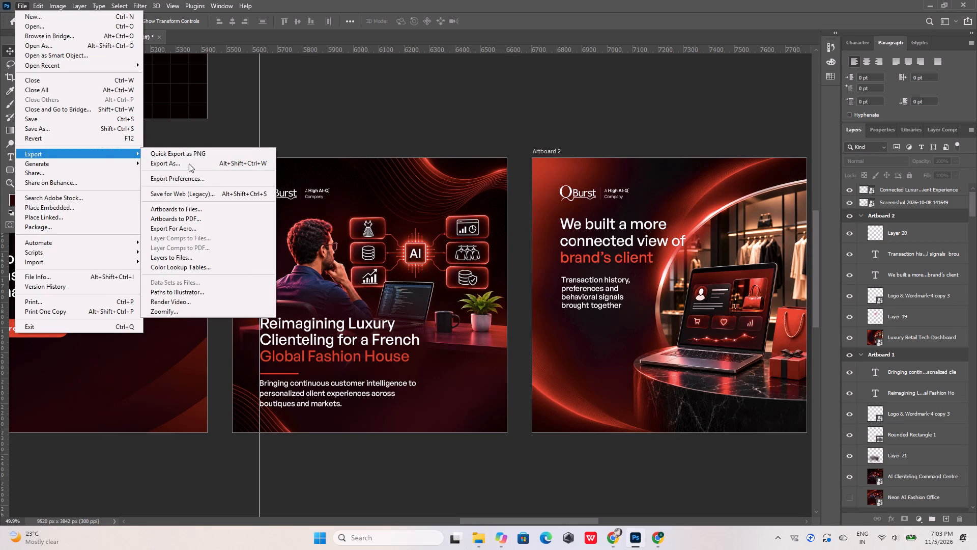
click(189, 165)
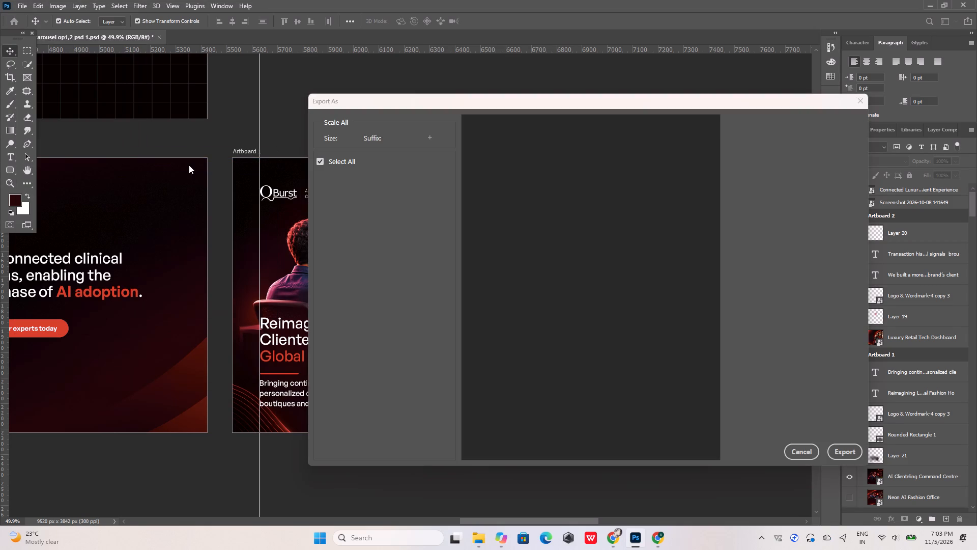
click(320, 178)
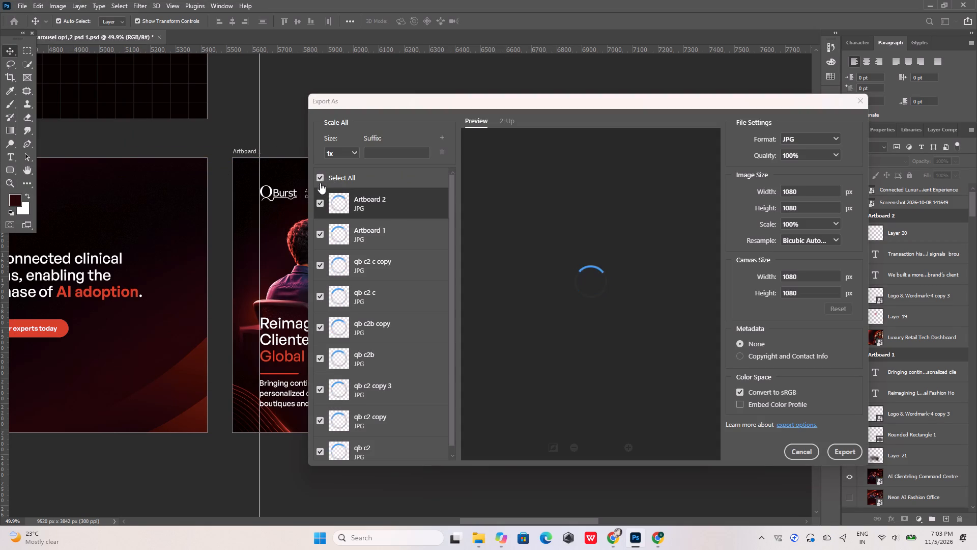
click(323, 235)
click(318, 235)
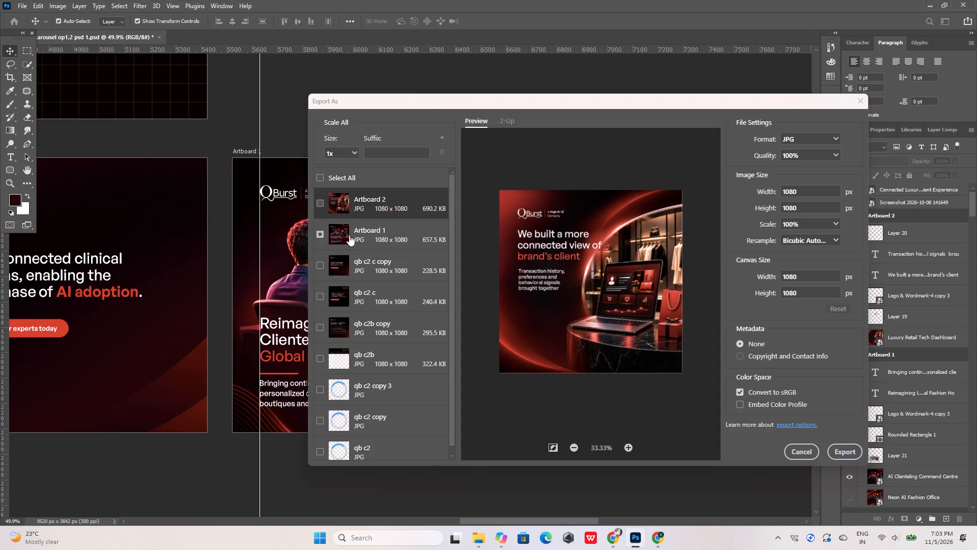
click(321, 235)
click(359, 236)
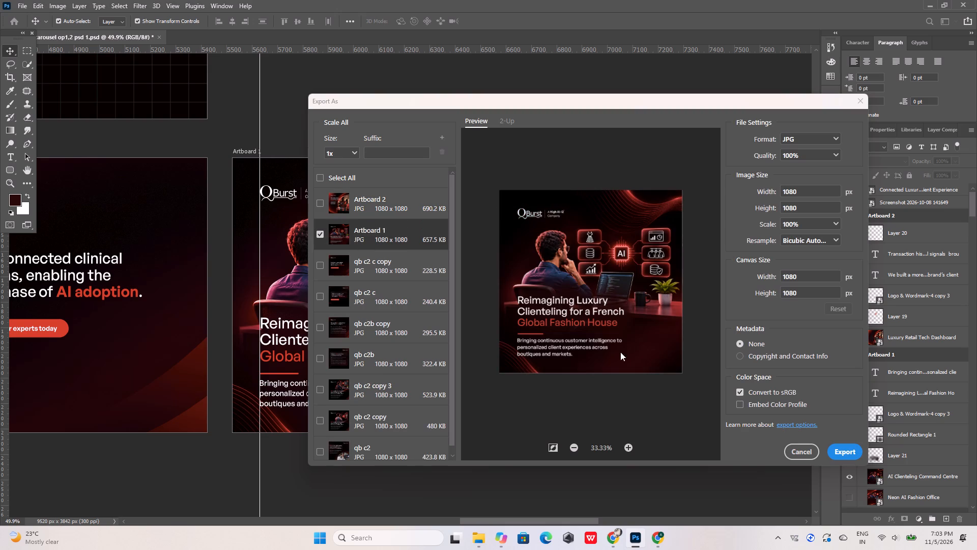
click(843, 451)
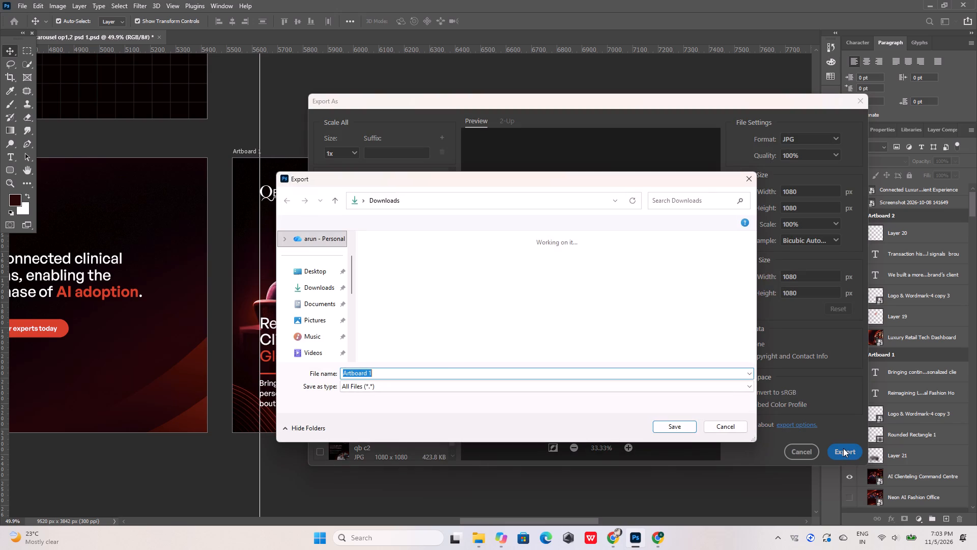
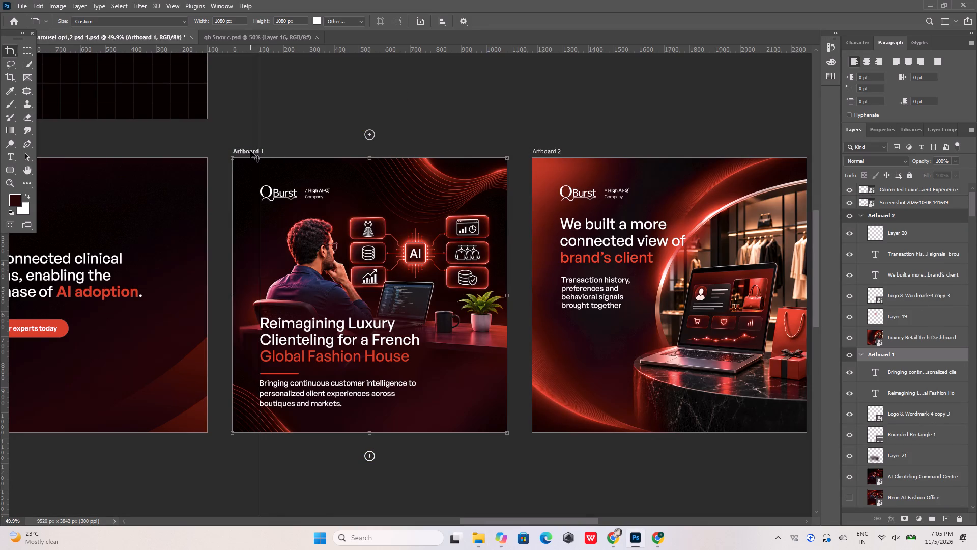
Copy Artboard 1 into the qb 5nov c.psd document, placing it after the qb c2b copy 2 artboard.
key(ctrl+c)
click(247, 38)
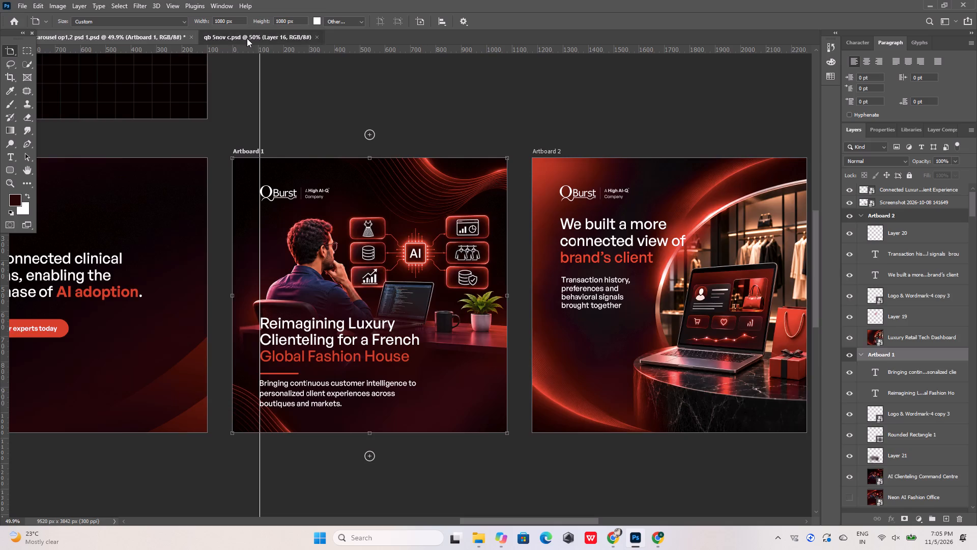
click(501, 441)
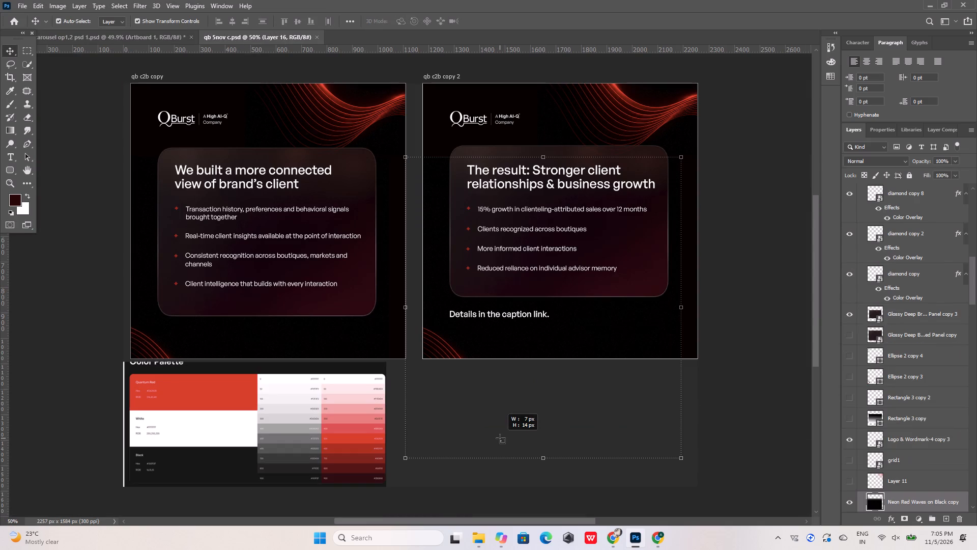
key(ctrl+v)
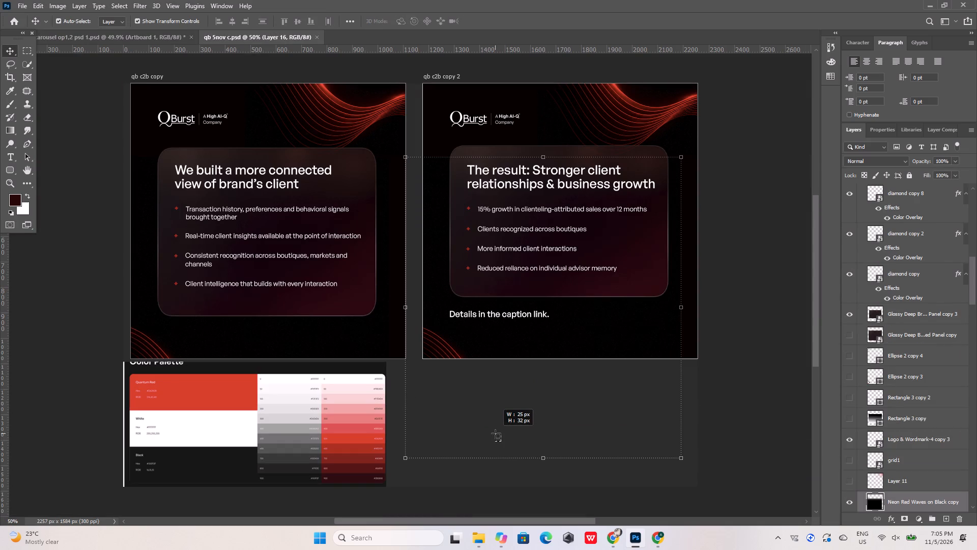
right_click(437, 383)
key(ctrl+v)
key(ctrl+space)
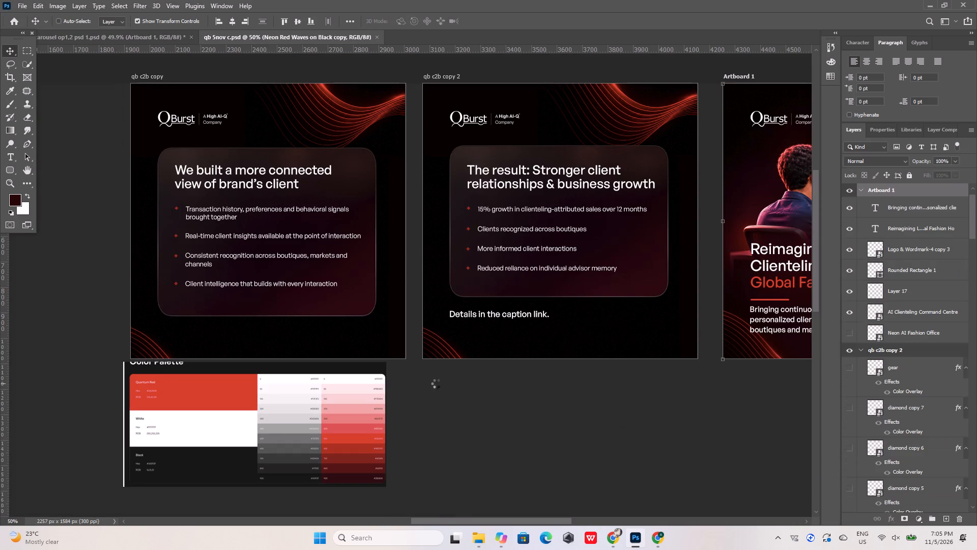
alt+scroll(379, 378, down, 10)
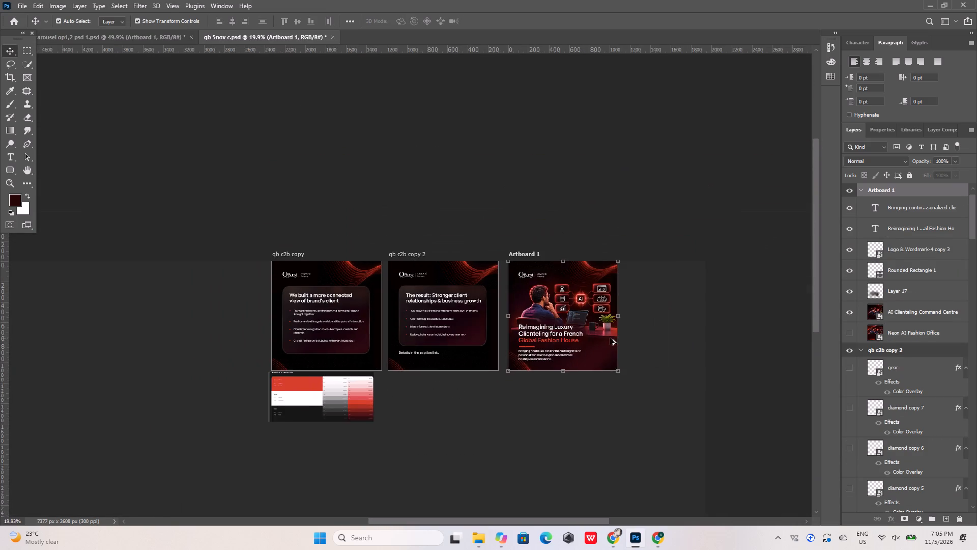
alt+scroll(620, 334, up, 10)
click(3, 51)
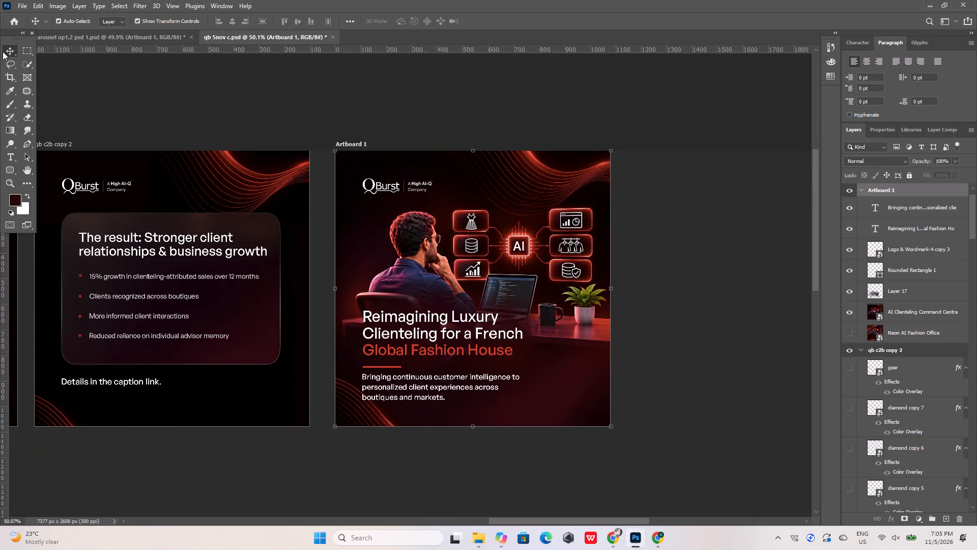
Delete the short red line between the headline and the body text on the pasted Artboard 1.
alt+scroll(393, 390, up, 7)
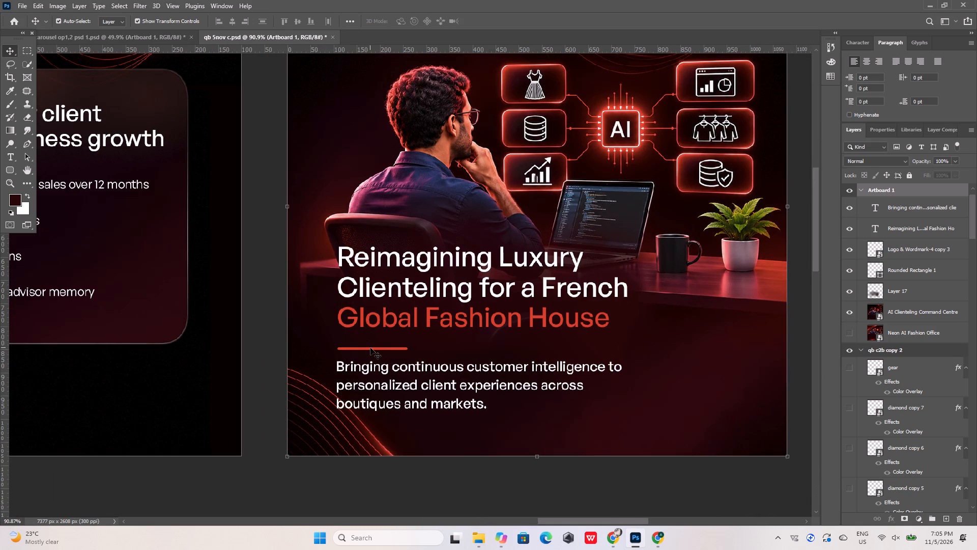
click(371, 349)
key(Delete)
click(372, 366)
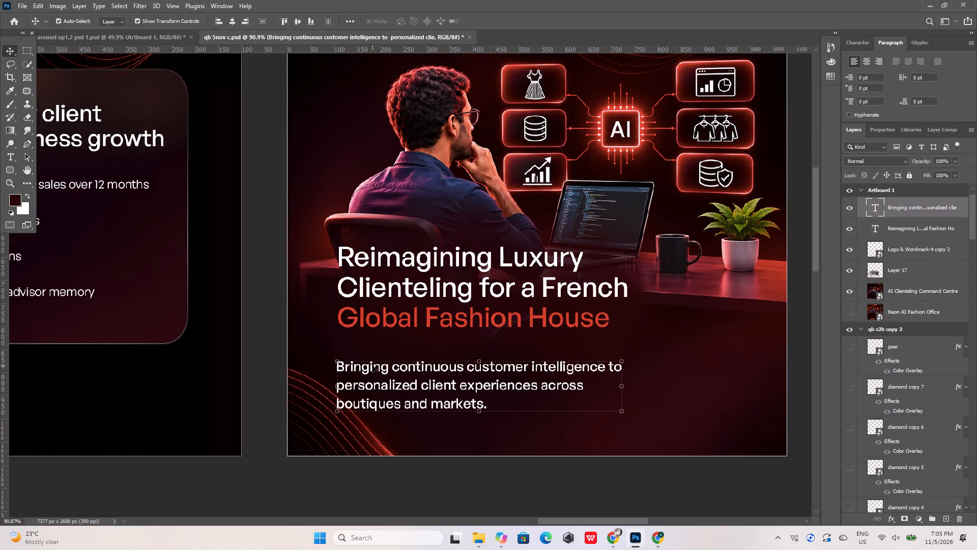
alt+scroll(376, 386, down, 9)
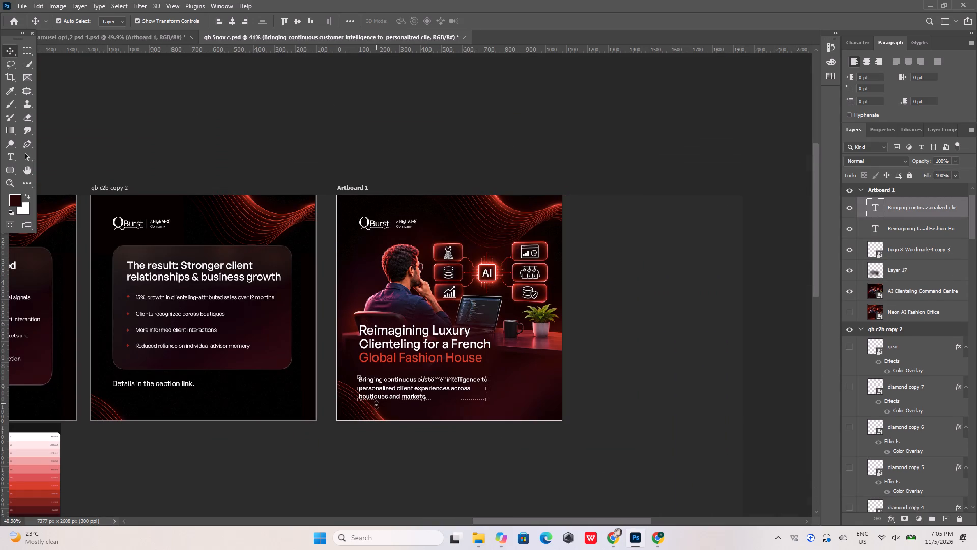
alt+scroll(392, 310, up, 4)
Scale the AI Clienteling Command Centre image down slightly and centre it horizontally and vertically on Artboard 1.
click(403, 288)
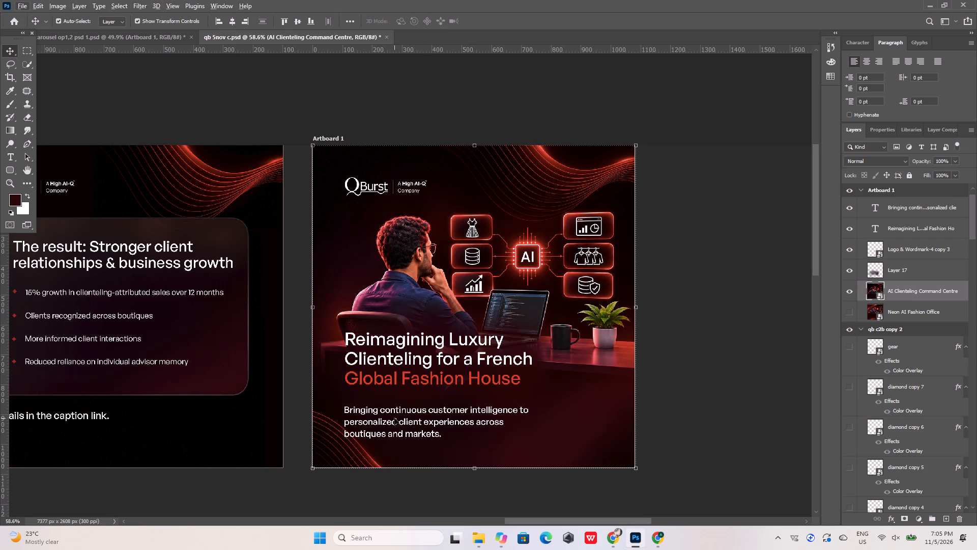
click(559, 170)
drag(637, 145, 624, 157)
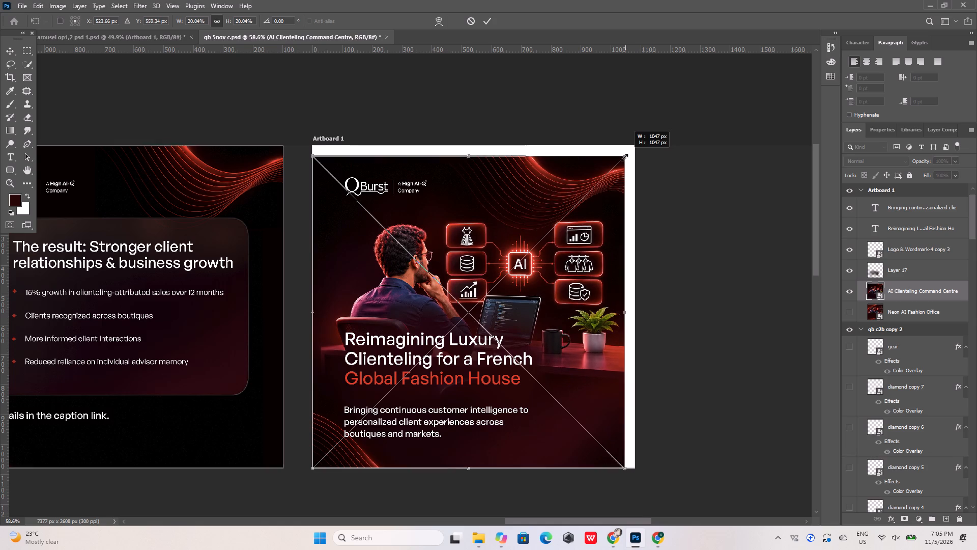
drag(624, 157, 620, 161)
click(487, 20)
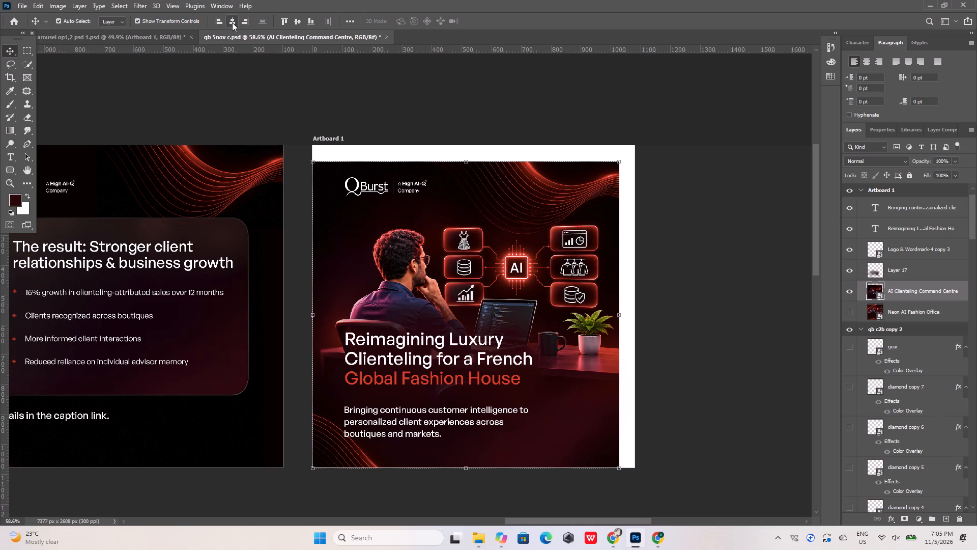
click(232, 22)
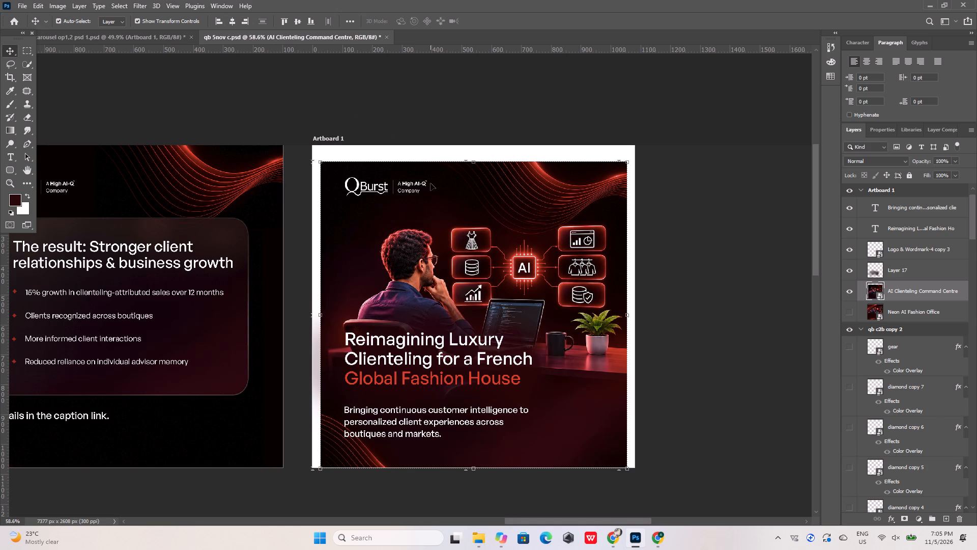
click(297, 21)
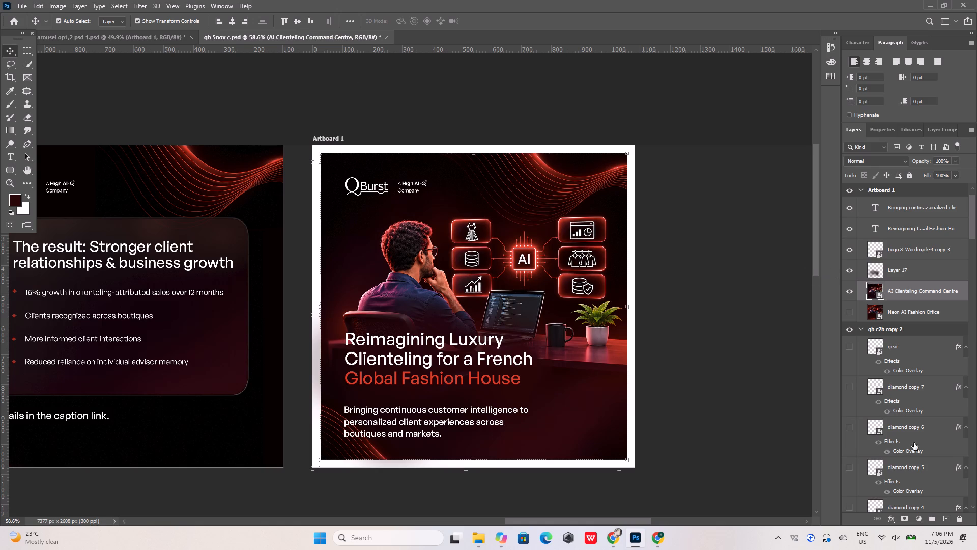
Add a new empty layer directly above the AI Clienteling Command Centre image.
click(946, 519)
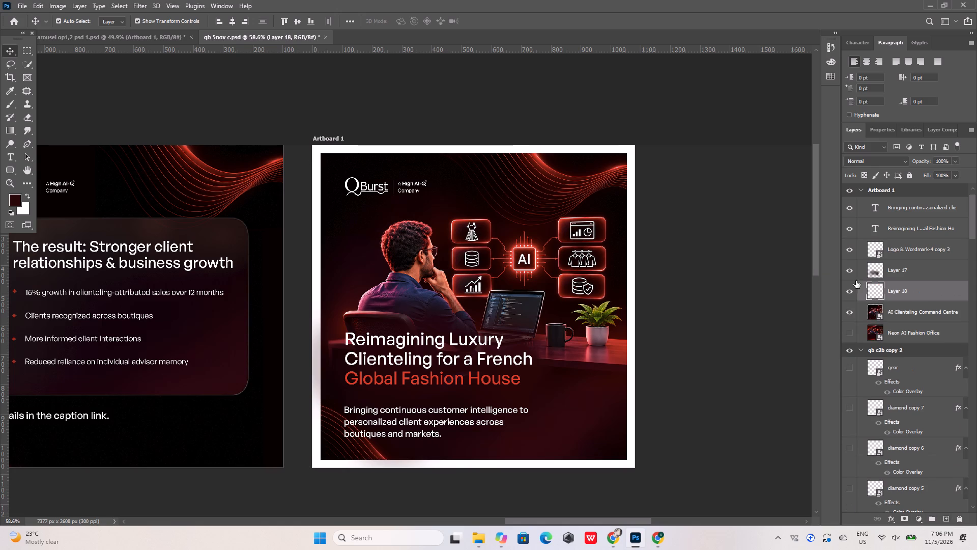
Scale the AI Clienteling Command Centre image to about 16% and fit it into Artboard 1's top-right corner.
click(494, 188)
drag(627, 154, 599, 177)
drag(520, 212, 550, 182)
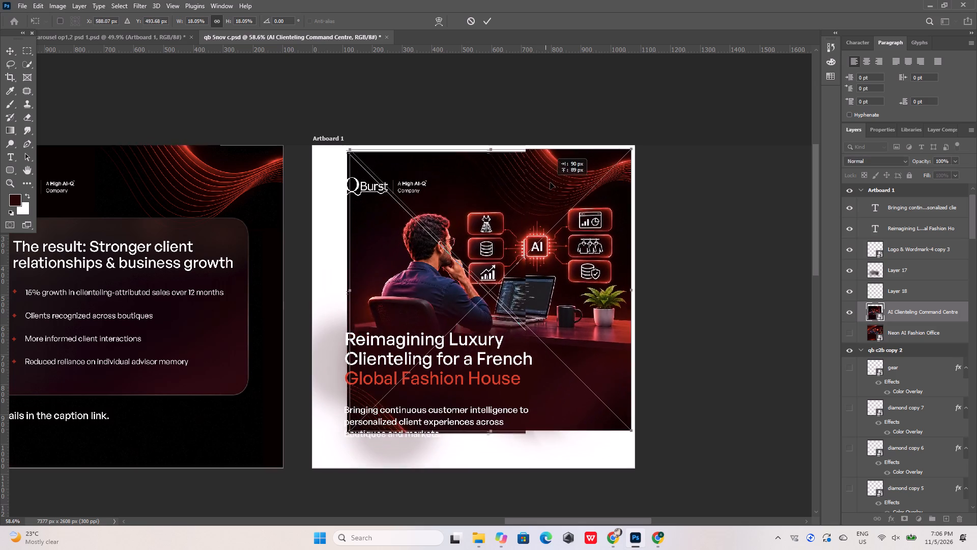
drag(550, 182, 553, 179)
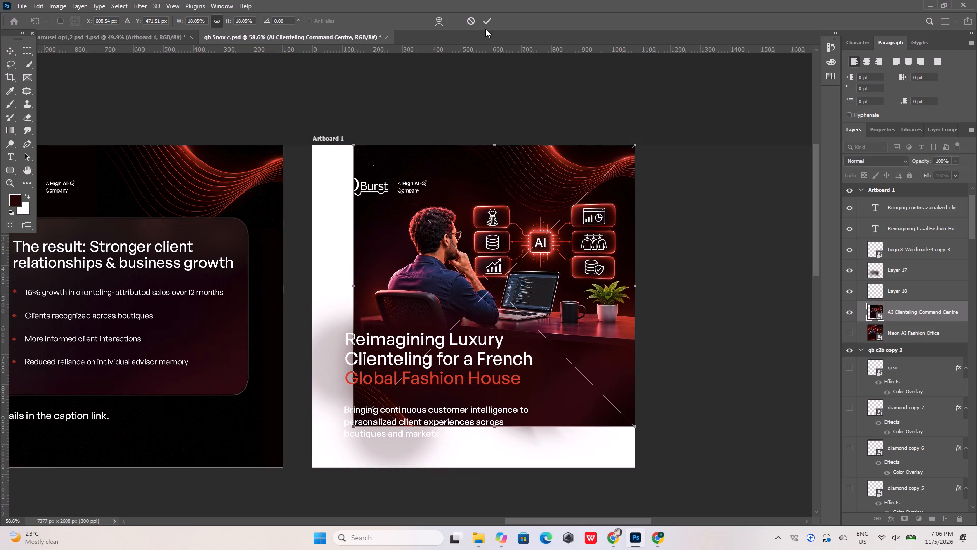
drag(356, 425, 362, 419)
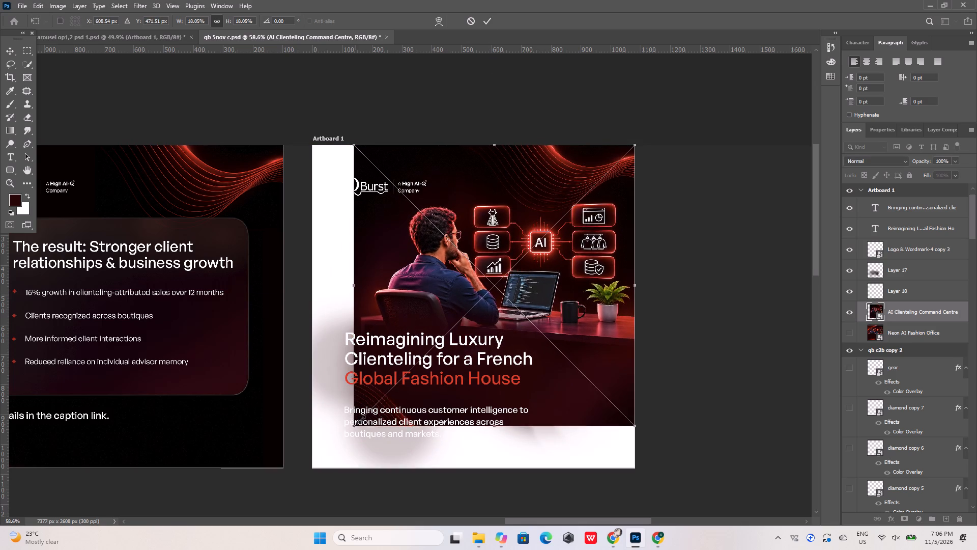
drag(362, 419, 397, 375)
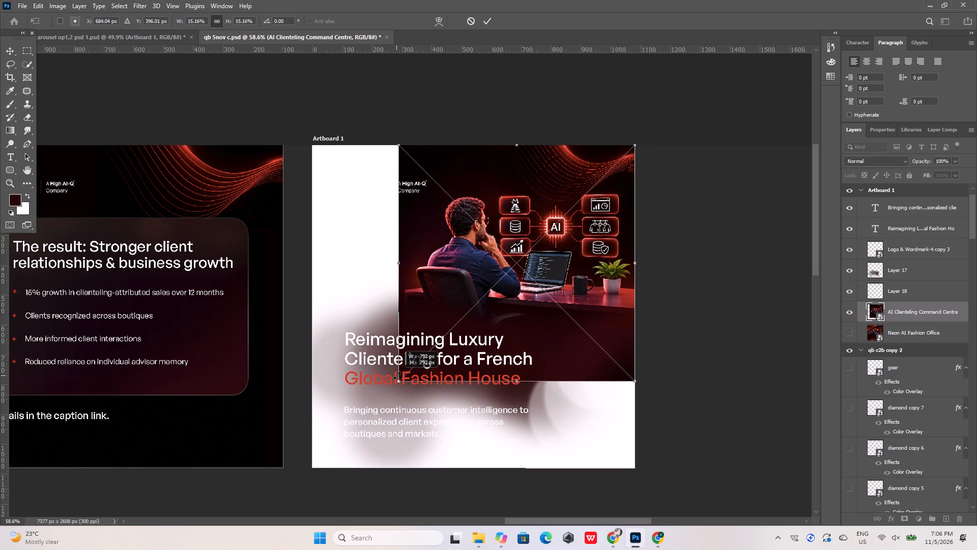
drag(397, 375, 384, 390)
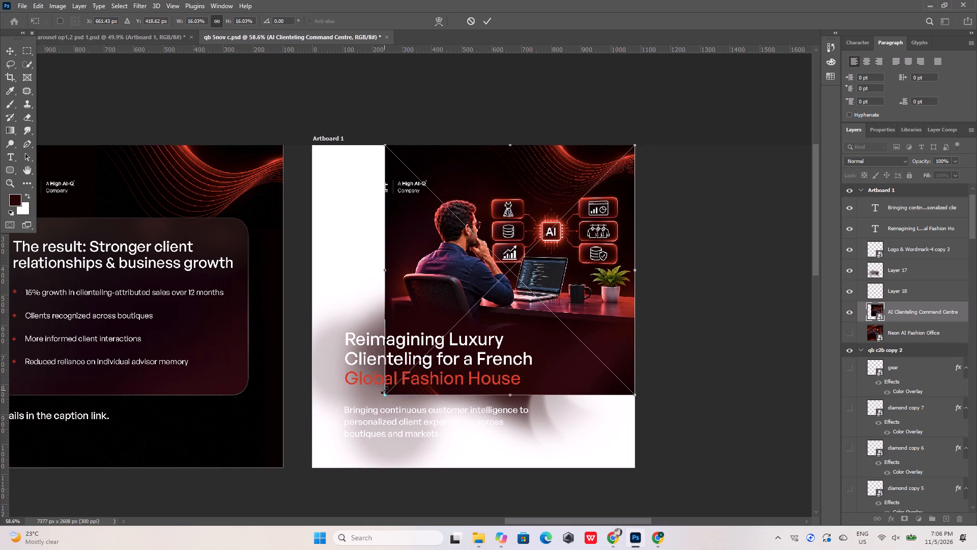
Fill the new empty layer with black (#000000) as the background colour and place it beneath the AI Clienteling Command Centre image.
click(892, 290)
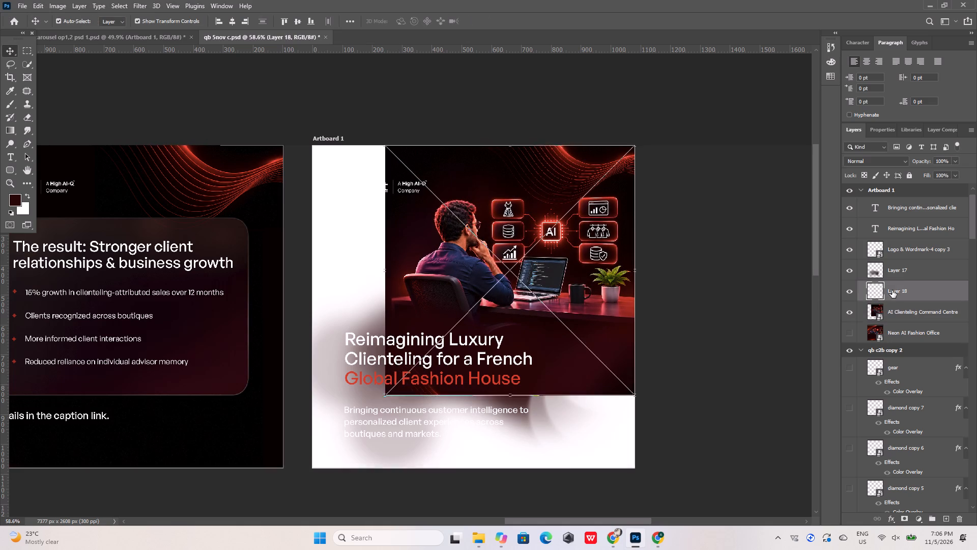
click(22, 207)
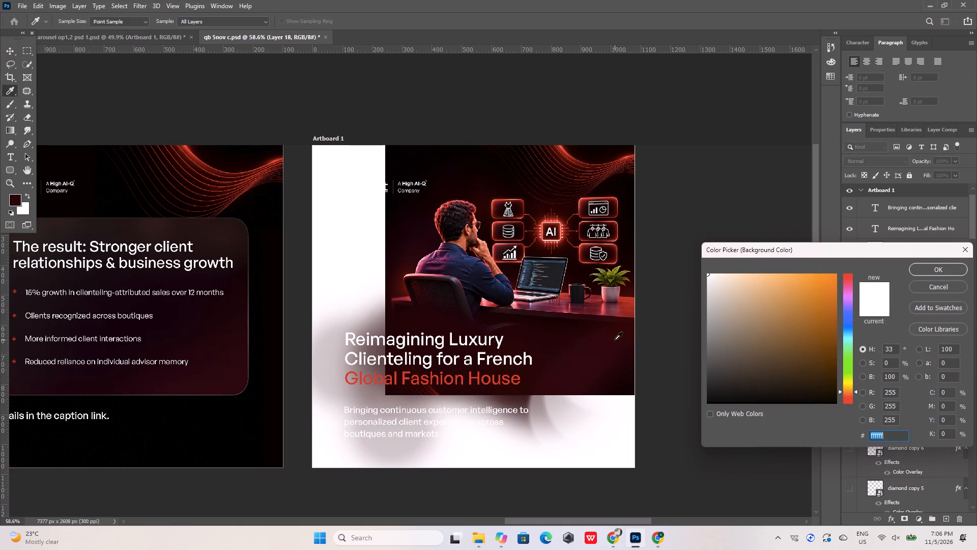
drag(763, 364, 693, 415)
click(953, 268)
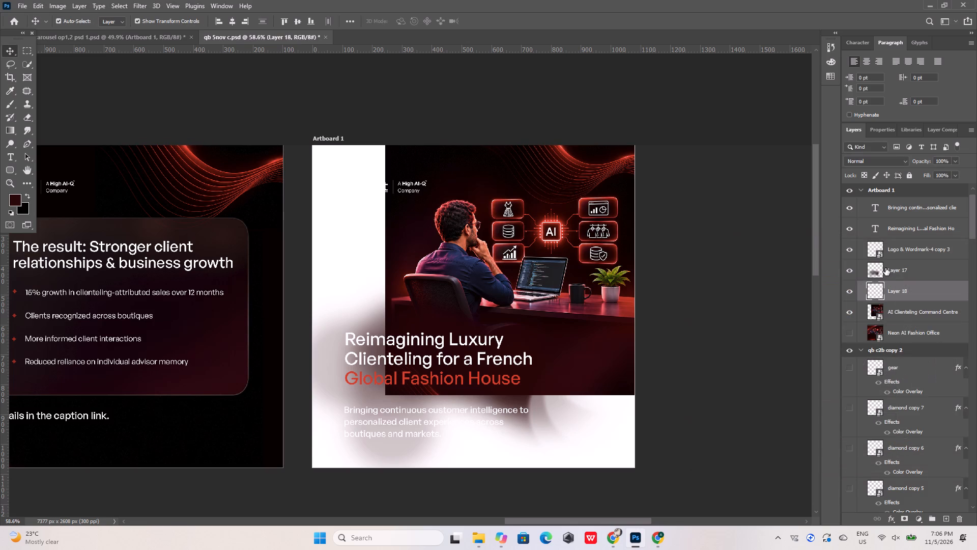
key(ctrl+BackSpace)
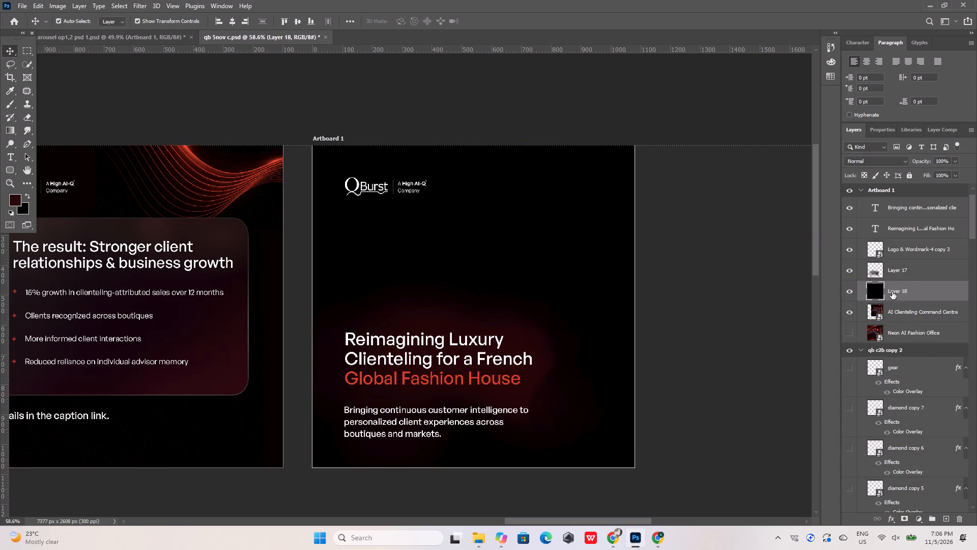
drag(893, 292, 896, 317)
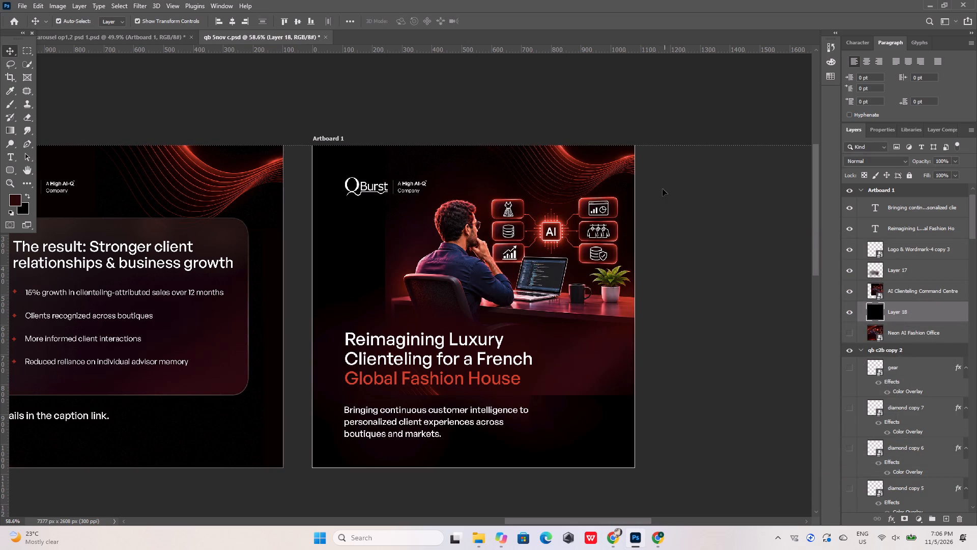
Brush dark red shading on Layer 17 over the image's left edge, from the logo down to the headline, and undo the last stroke.
click(6, 49)
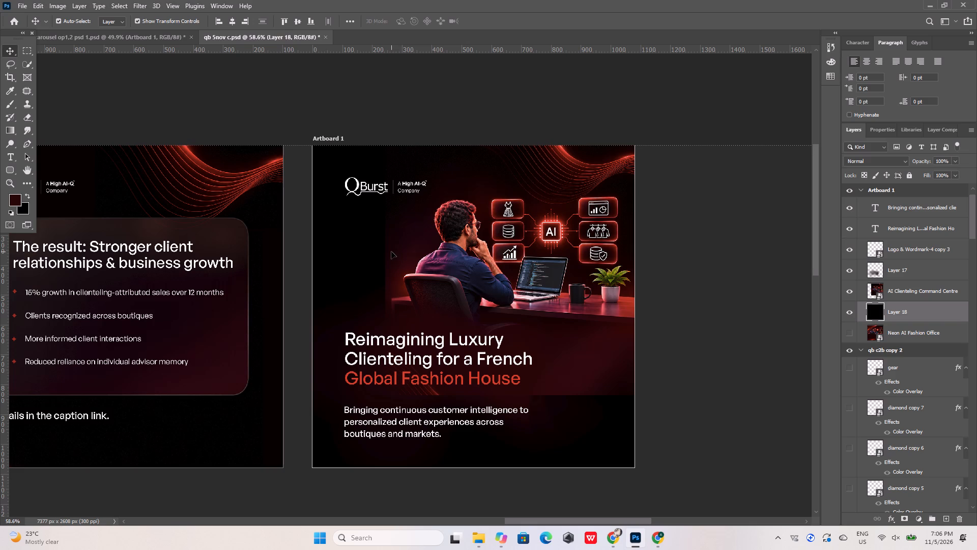
click(391, 252)
click(899, 272)
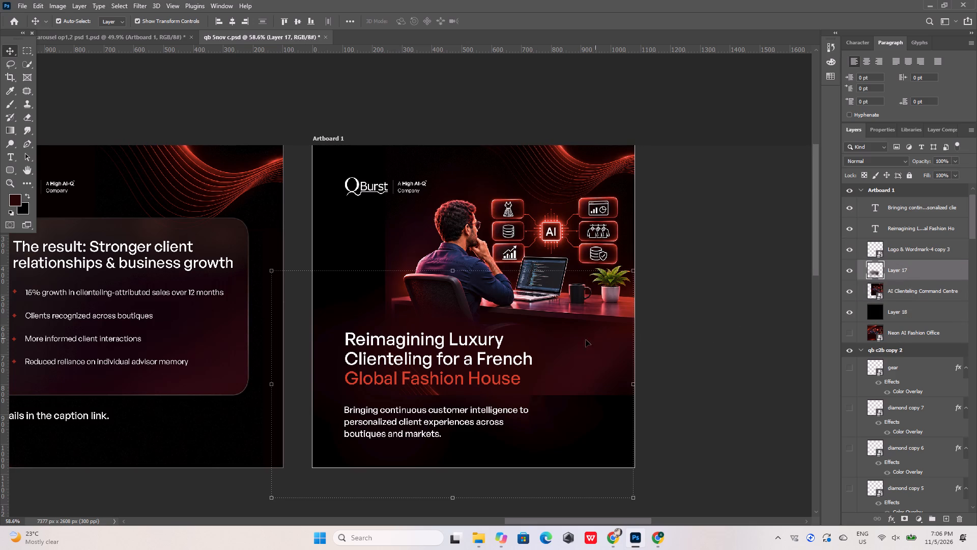
key(b)
click(26, 209)
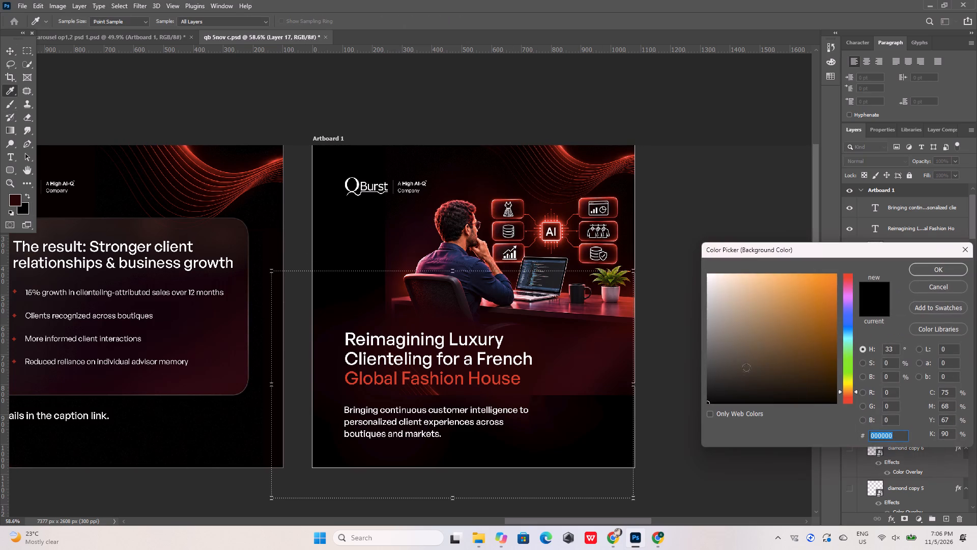
click(949, 272)
drag(381, 198, 370, 215)
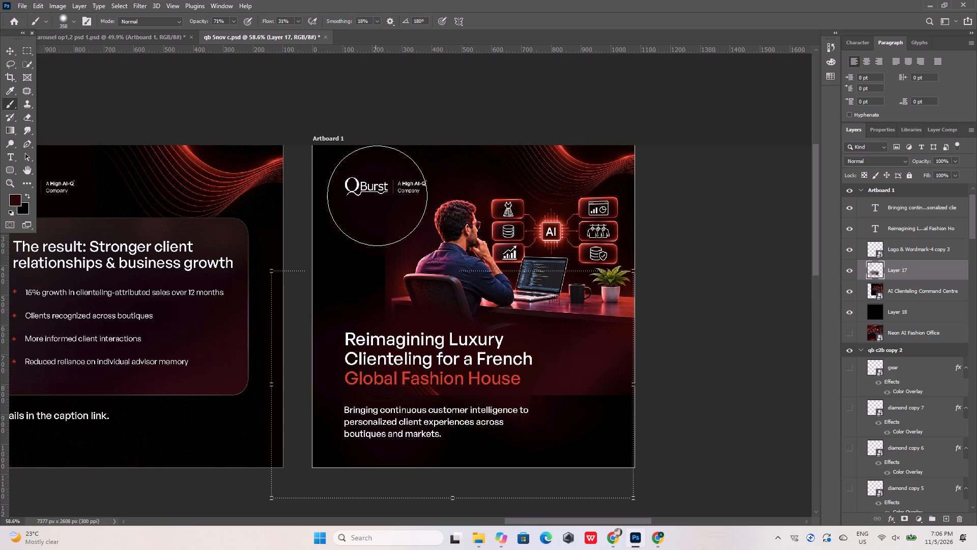
drag(376, 196, 374, 201)
click(365, 253)
drag(363, 271, 364, 288)
drag(365, 289, 365, 298)
drag(362, 298, 358, 319)
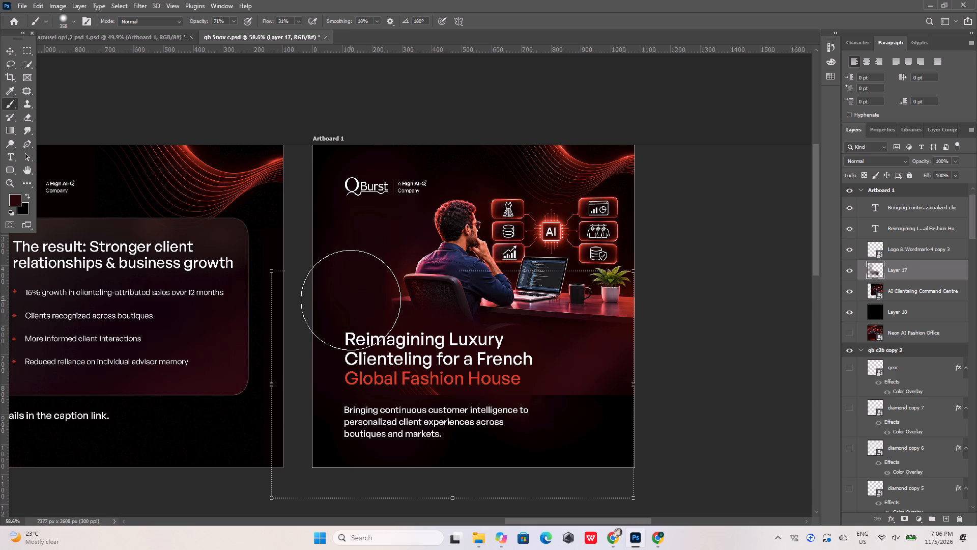
key(ctrl+z)
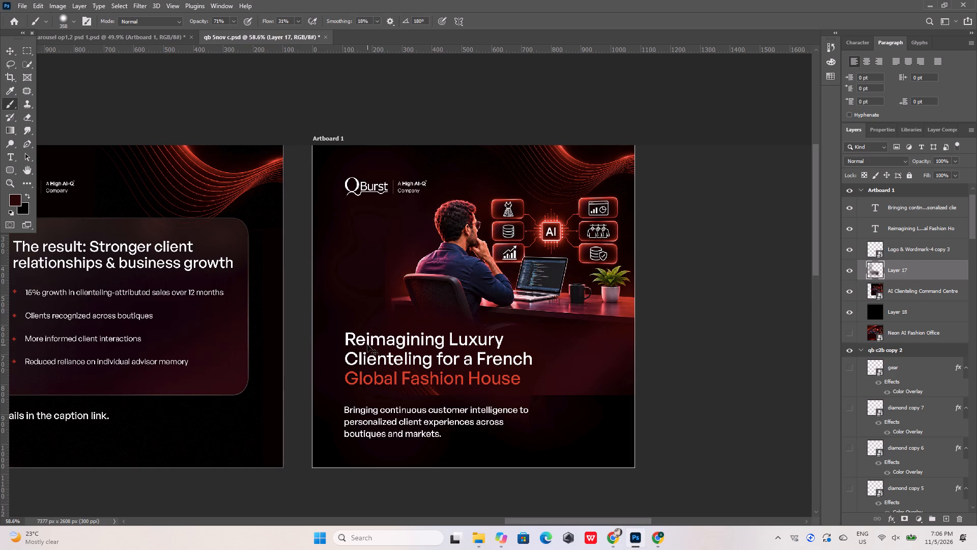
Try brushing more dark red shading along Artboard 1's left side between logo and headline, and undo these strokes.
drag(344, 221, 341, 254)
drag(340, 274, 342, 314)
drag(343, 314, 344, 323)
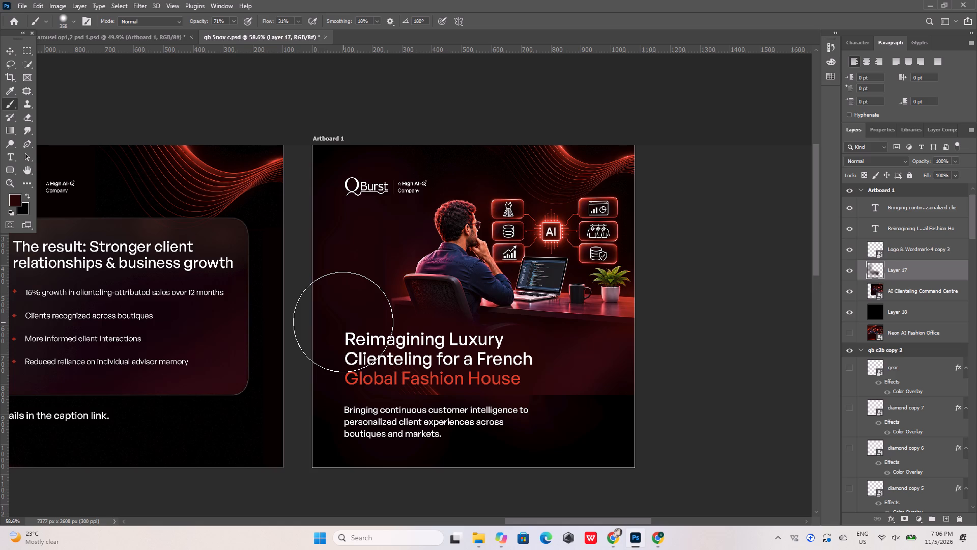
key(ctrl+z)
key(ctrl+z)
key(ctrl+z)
Undo the remaining recent dark red brush strokes on Layer 17 along Artboard 1's left side.
key(ctrl+z)
key(ctrl+z)
key(ctrl+z)
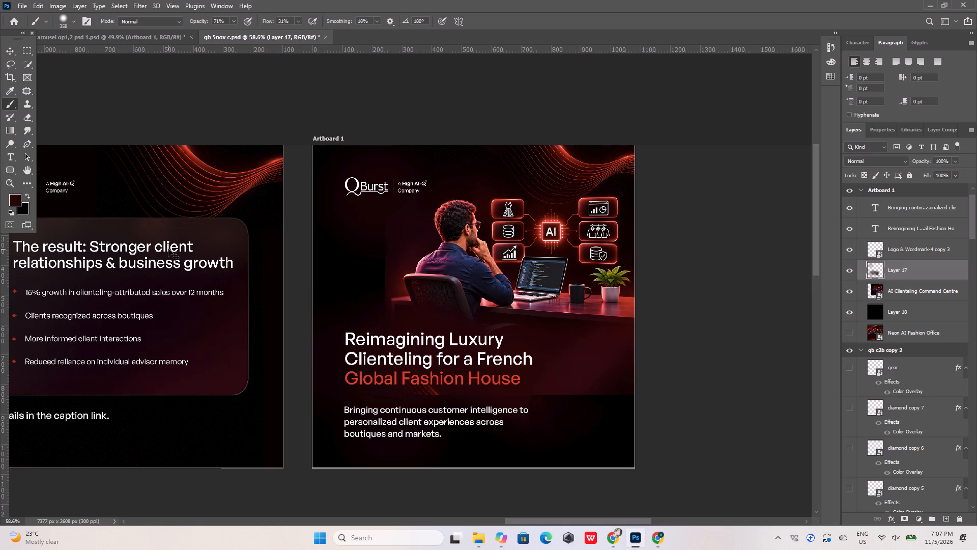
key(ctrl+z)
key(ctrl+z)
Brush black on Layer 17 down Artboard 1's left edge, from behind the logo to the bottom text.
key(z)
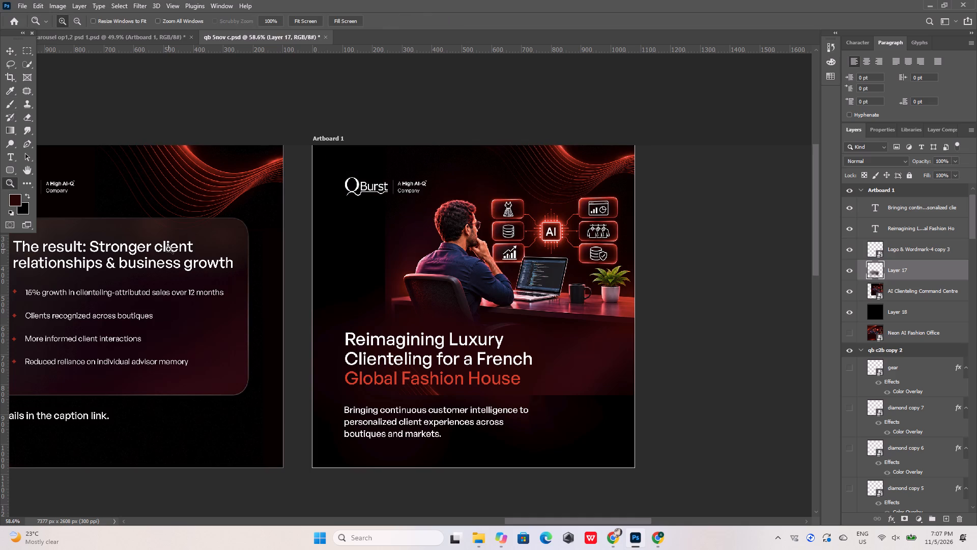
click(21, 206)
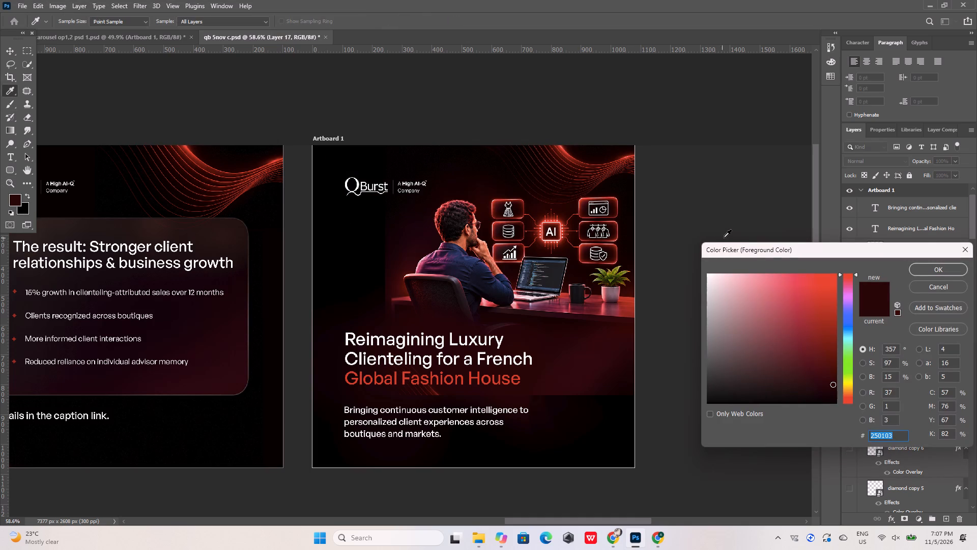
click(929, 269)
key(x)
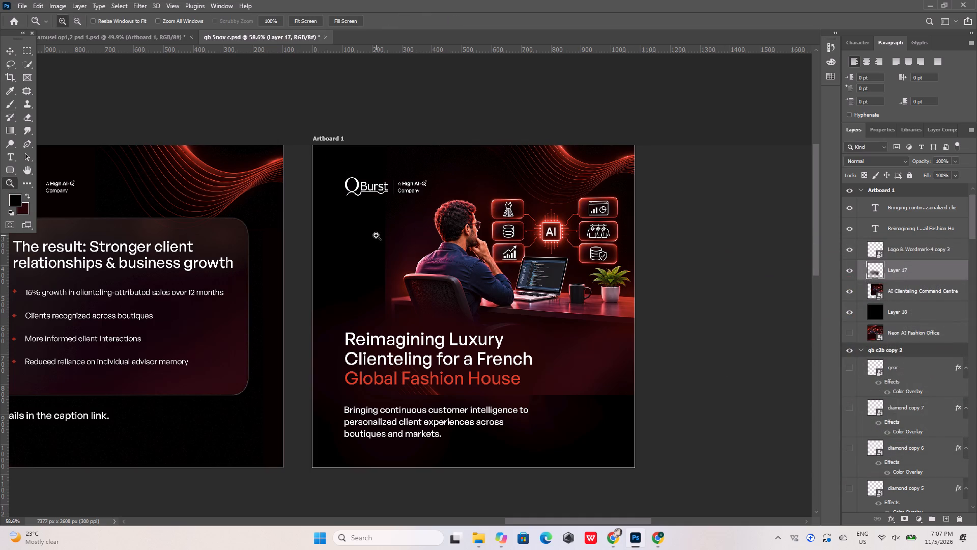
click(375, 235)
key(b)
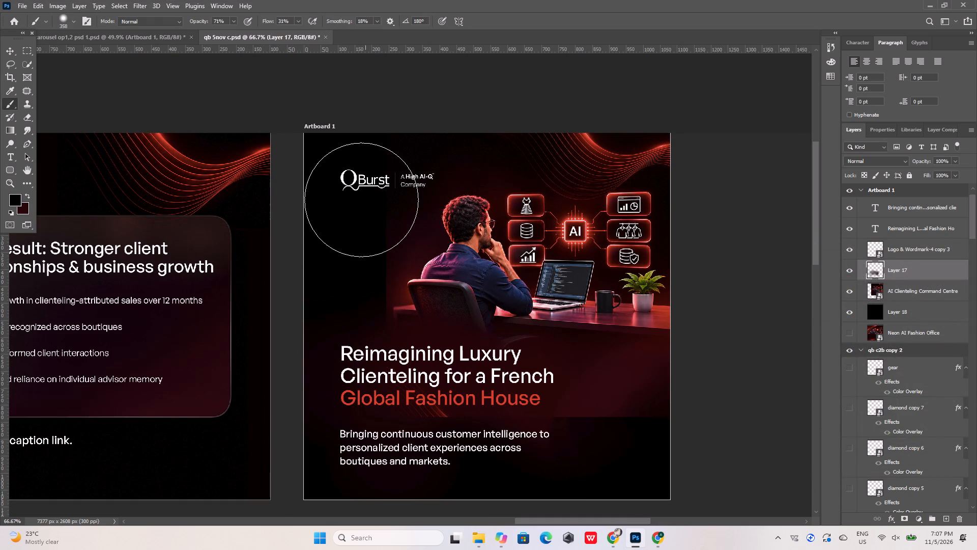
drag(361, 198, 358, 256)
drag(364, 190, 362, 234)
drag(362, 175, 348, 276)
drag(343, 274, 339, 333)
drag(335, 334, 333, 379)
drag(331, 277, 334, 376)
drag(330, 372, 332, 432)
Brush black across Artboard 1's bottom area, behind the supporting text and out to the right edge.
drag(313, 423, 447, 500)
drag(344, 460, 551, 489)
drag(411, 469, 581, 469)
drag(370, 449, 336, 446)
drag(387, 456, 629, 468)
drag(611, 451, 461, 462)
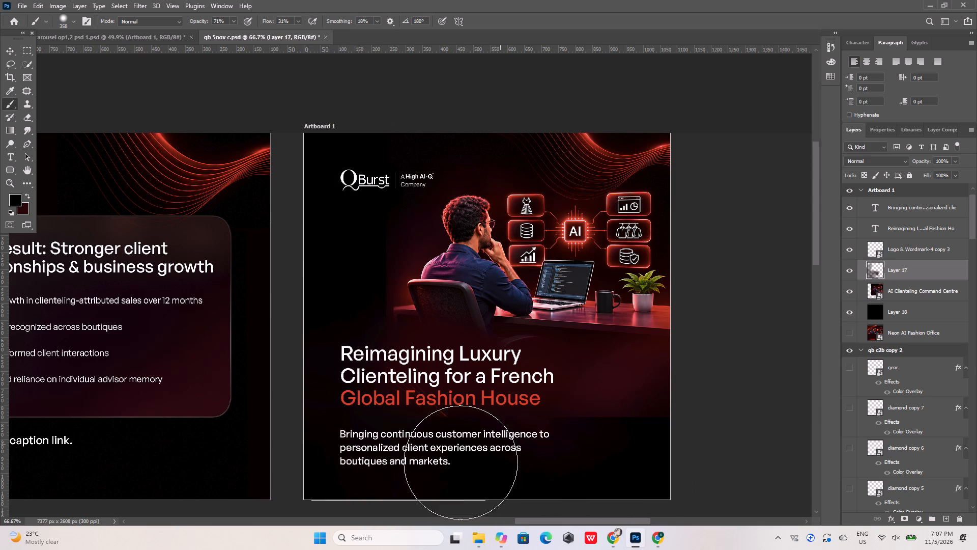
drag(461, 462, 656, 446)
drag(669, 436, 343, 433)
drag(363, 434, 711, 428)
drag(613, 443, 733, 450)
drag(699, 451, 598, 464)
drag(668, 452, 691, 441)
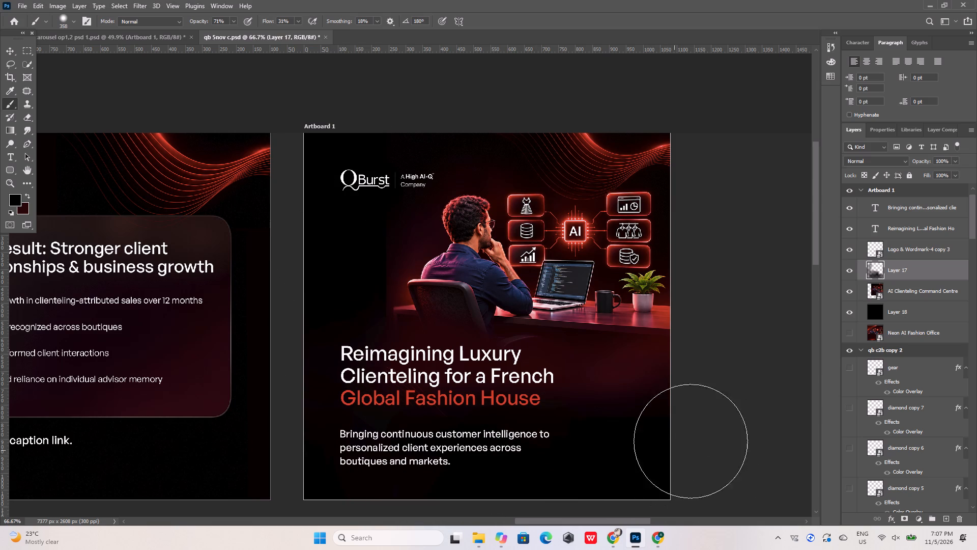
drag(691, 441, 709, 416)
drag(719, 401, 447, 449)
drag(731, 456, 315, 392)
Darken the area between the logo and headline with more black strokes, blending the illustration's left edge into the background.
drag(402, 463, 343, 336)
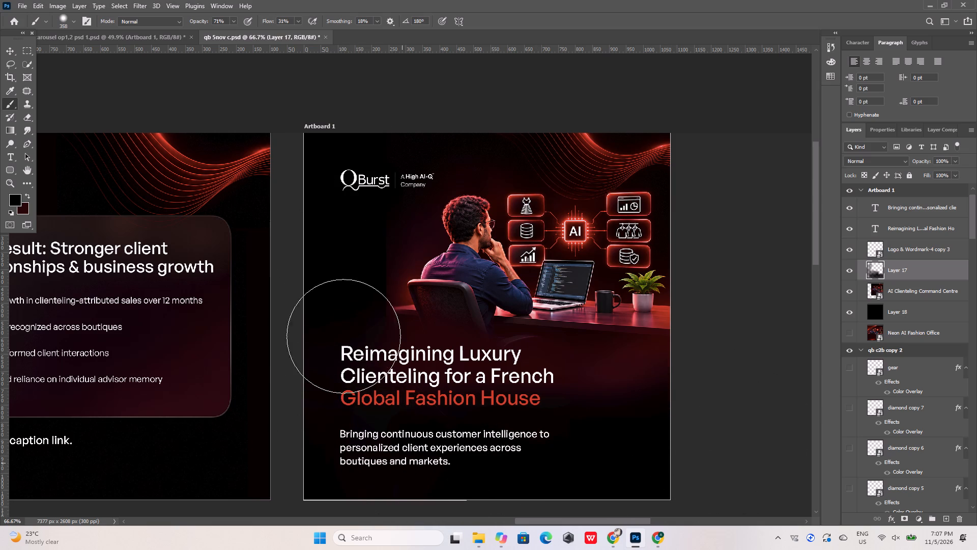
drag(343, 336, 340, 348)
drag(349, 181, 351, 264)
drag(340, 186, 331, 290)
drag(329, 251, 331, 296)
drag(334, 283, 351, 312)
drag(340, 297, 346, 367)
drag(348, 322, 357, 347)
drag(339, 312, 350, 330)
click(353, 341)
drag(347, 347, 355, 383)
drag(344, 326, 372, 375)
drag(366, 313, 367, 345)
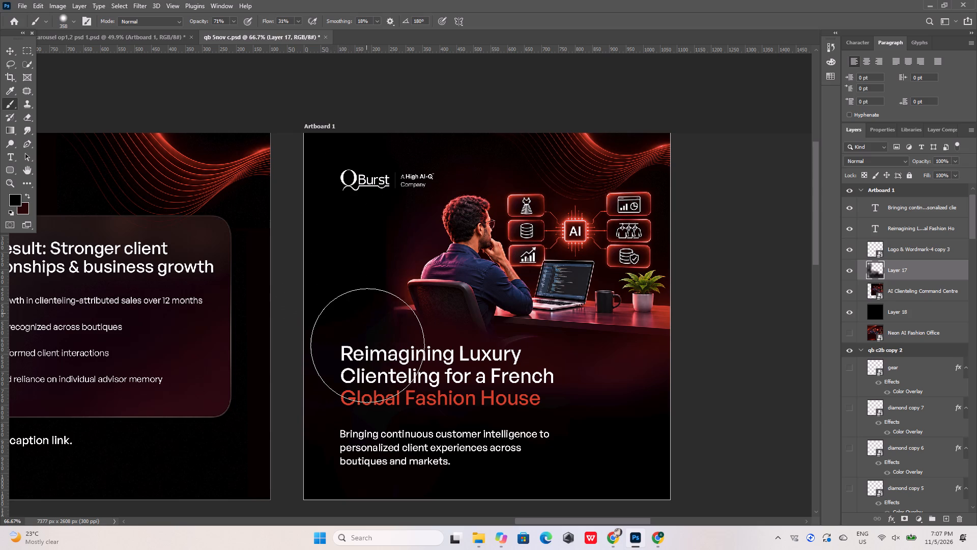
drag(367, 345, 365, 224)
drag(365, 235, 364, 370)
Brush black behind the headline's lower lines and across to the right edge, fading the red area below the desk.
drag(378, 392, 476, 419)
drag(472, 414, 329, 391)
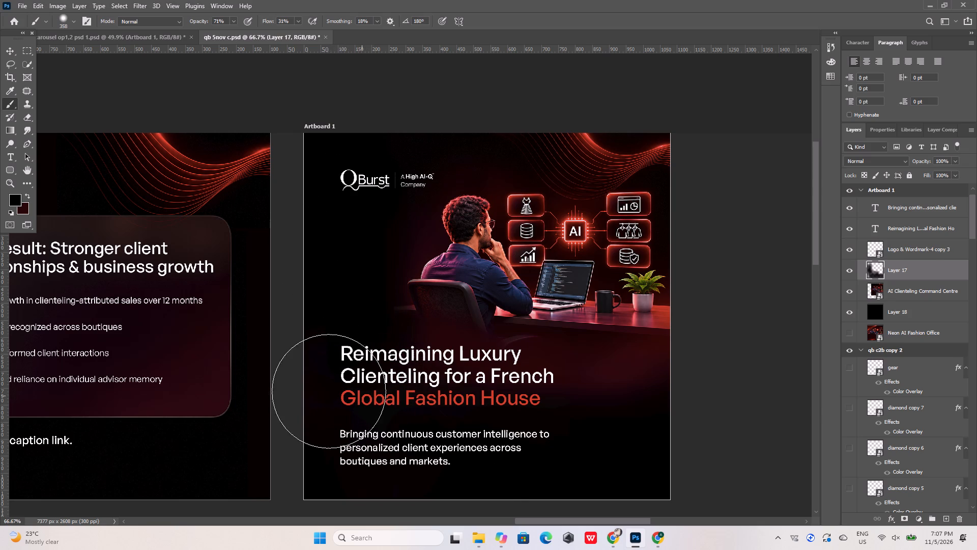
drag(329, 391, 328, 391)
drag(343, 397, 681, 439)
drag(643, 432, 720, 396)
drag(692, 400, 761, 363)
drag(682, 379, 502, 396)
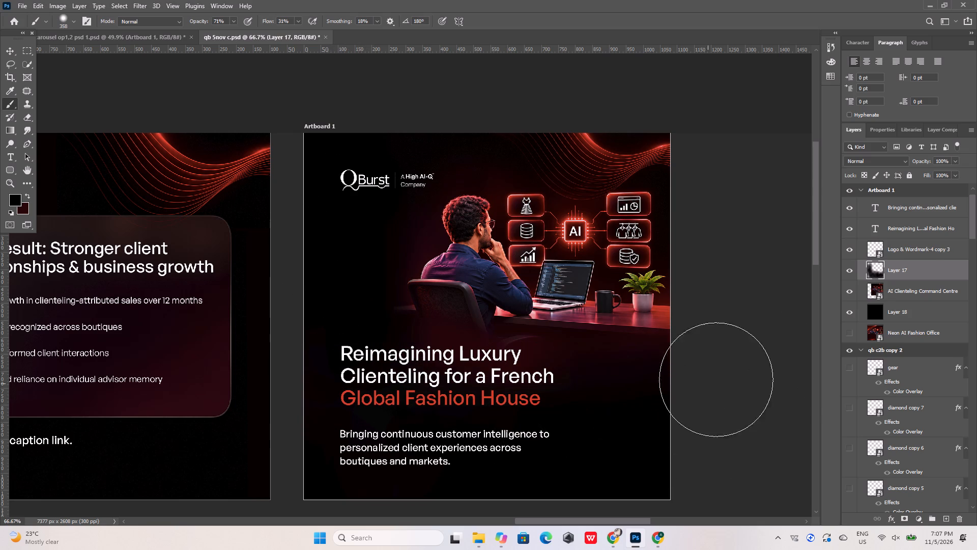
drag(631, 390, 483, 400)
Scale the "Reimagining Luxury Clienteling for a French Global Fashion House" headline up to about 684 px wide.
alt+scroll(505, 295, down, 4)
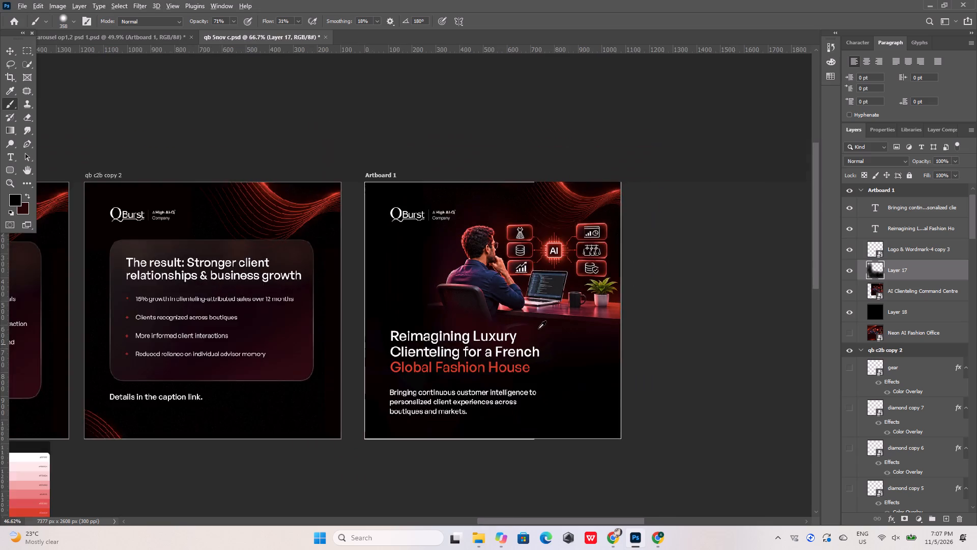
alt+scroll(538, 326, up, 5)
click(6, 51)
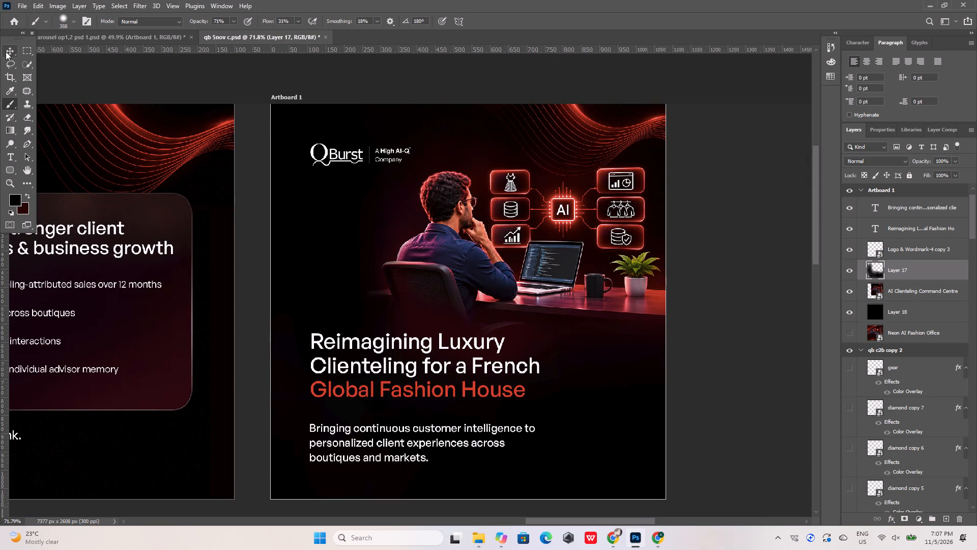
click(368, 348)
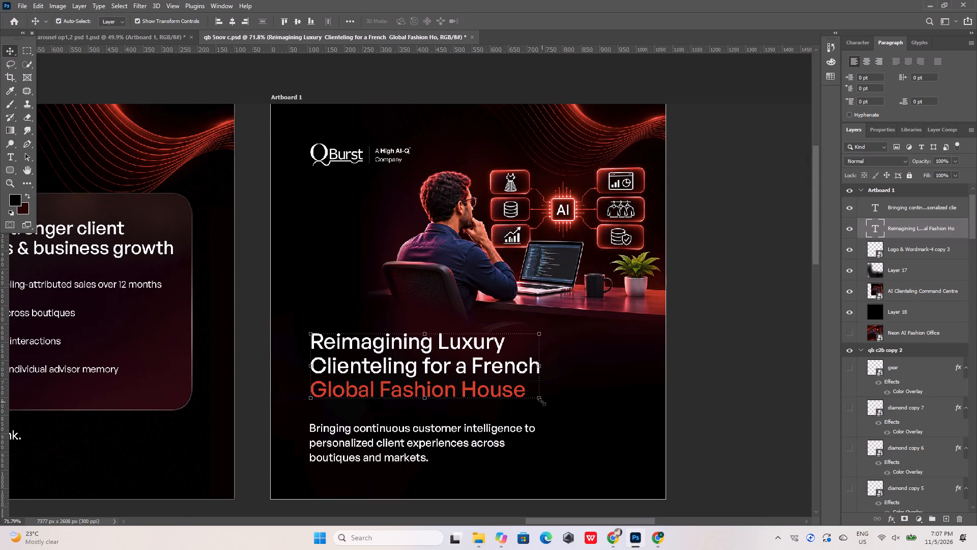
drag(542, 402, 545, 404)
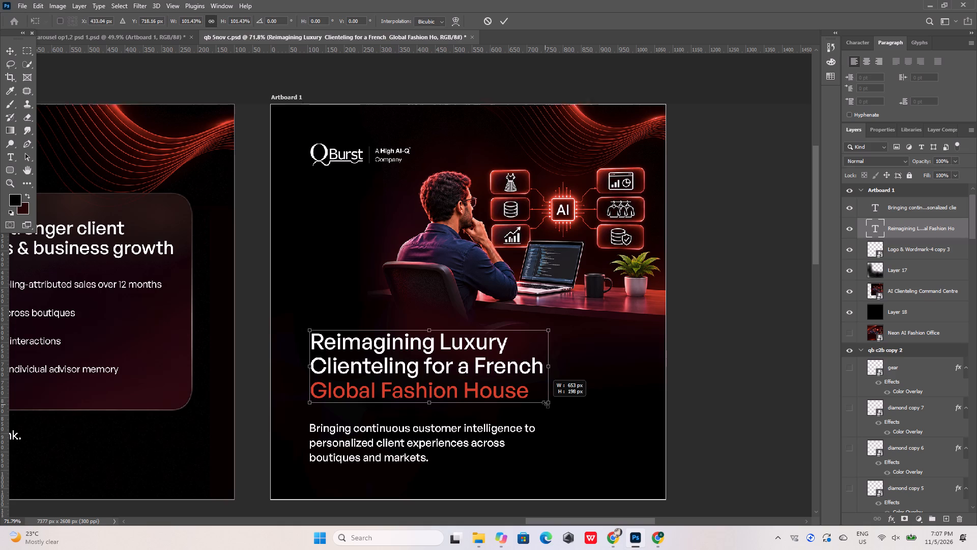
drag(545, 404, 555, 411)
click(504, 20)
click(602, 74)
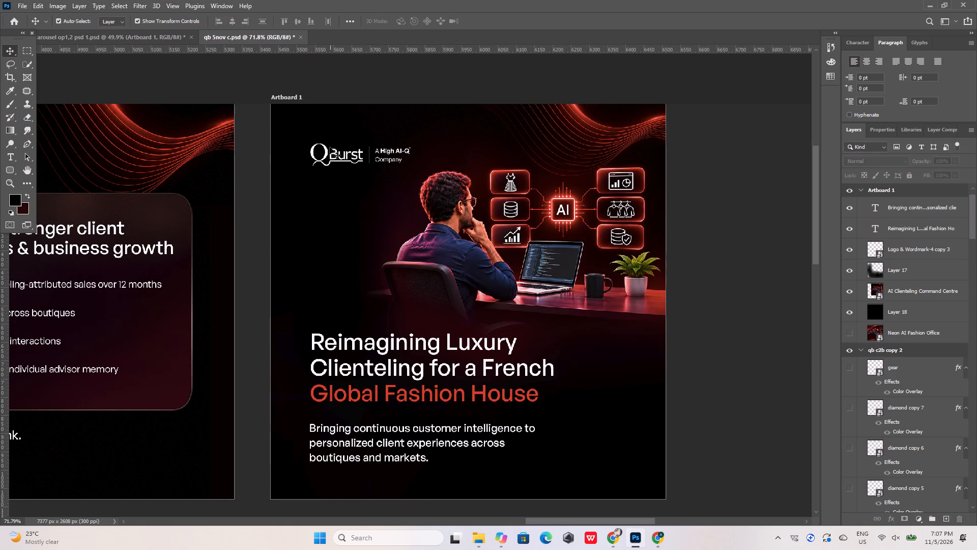
Place a vertical guide along the left edge of Artboard 1's logo and headline.
click(330, 147)
click(232, 109)
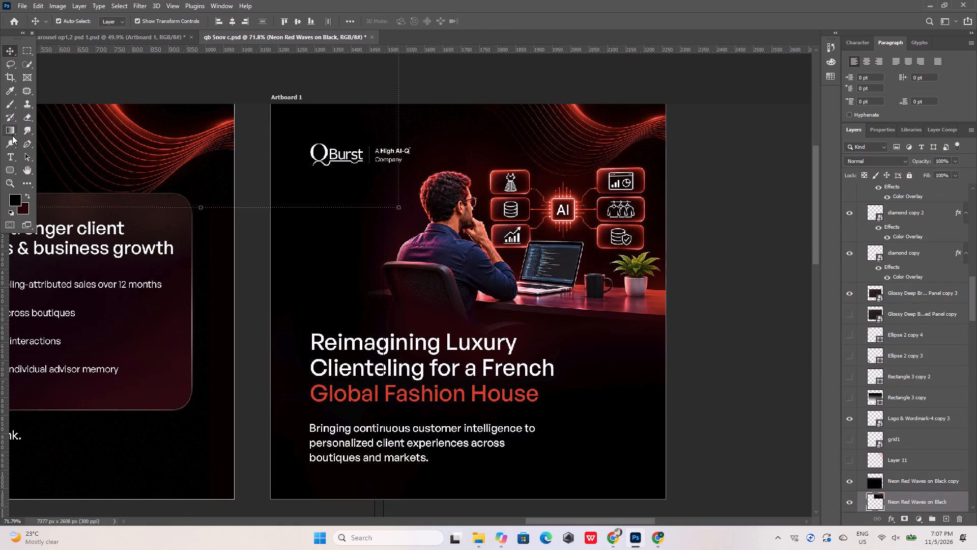
drag(2, 324, 307, 293)
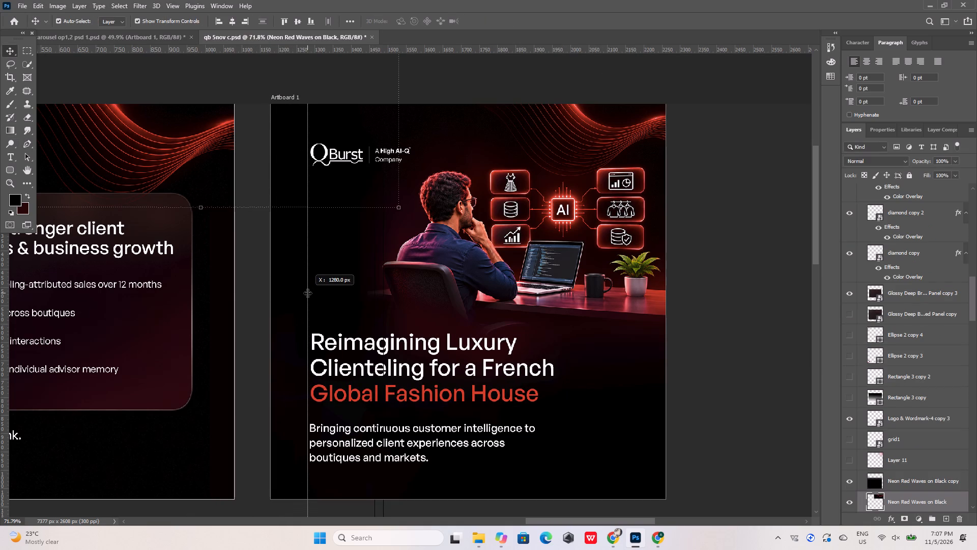
drag(307, 293, 310, 292)
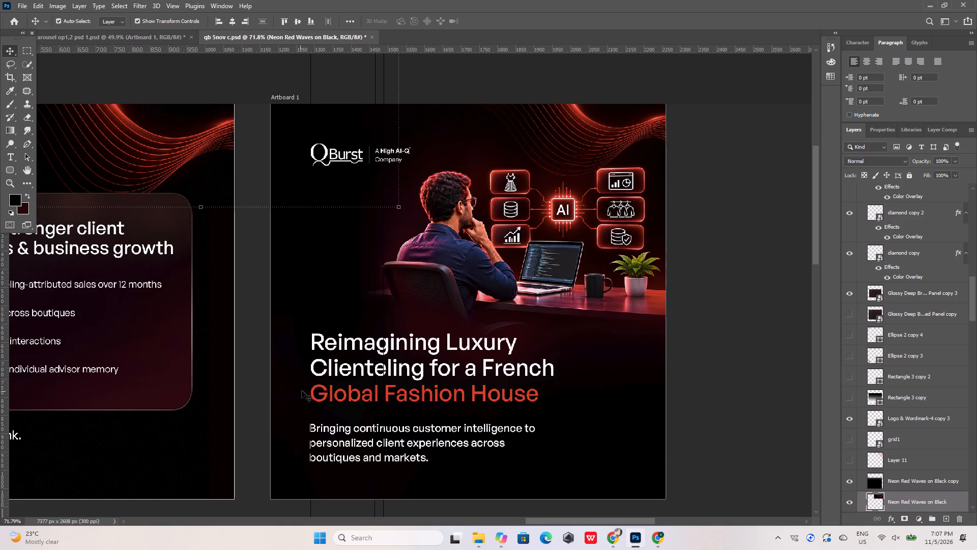
Set the active artboard guide color to white in the Guides, Grid & Slices preferences.
click(309, 96)
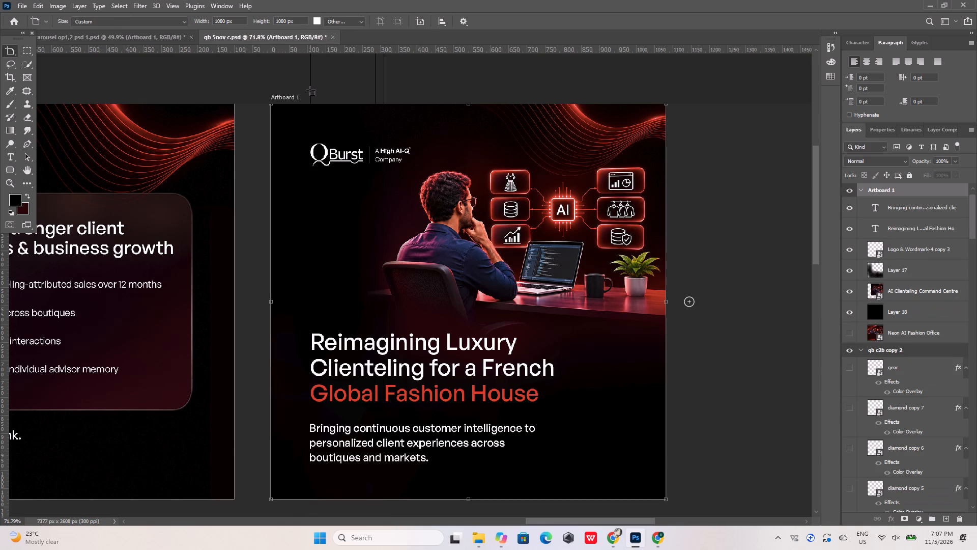
double_click(310, 90)
text(vb)
key(v)
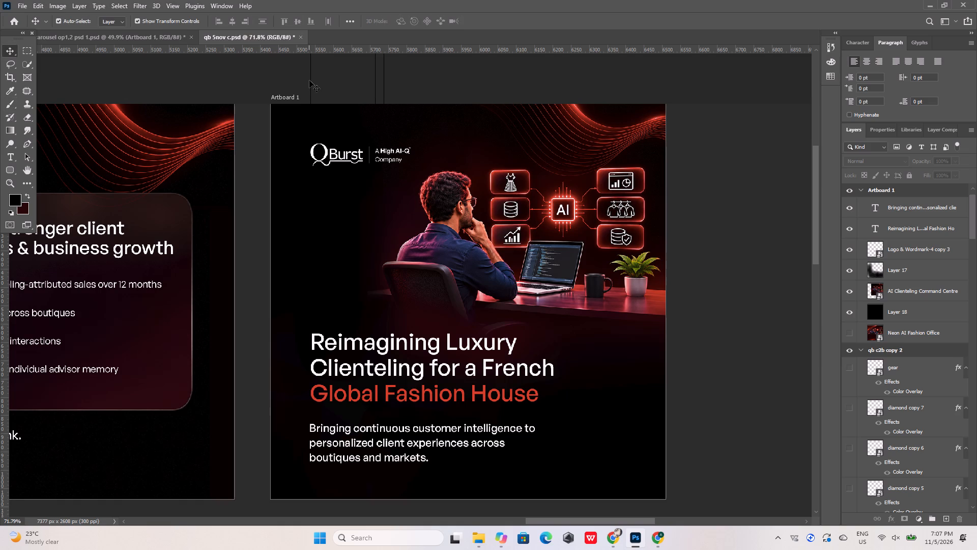
double_click(311, 76)
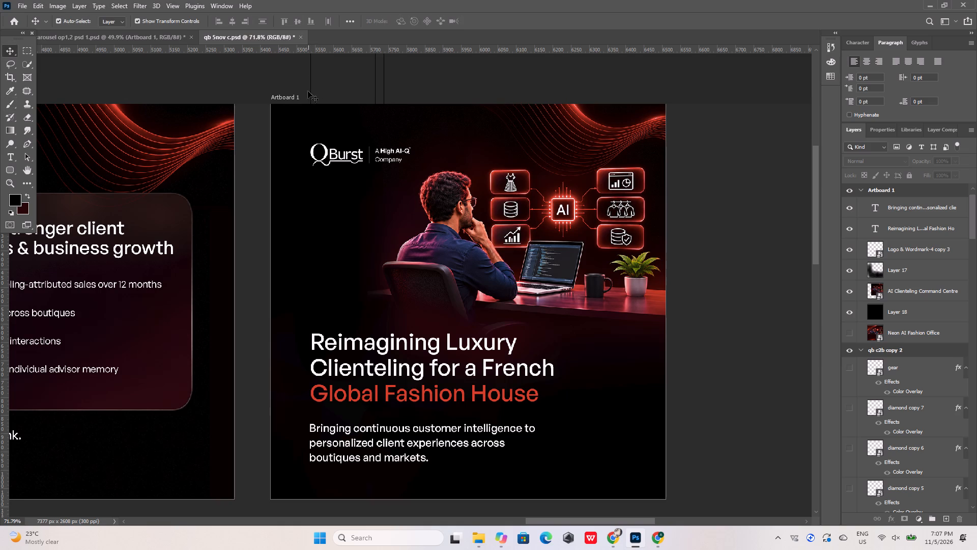
click(306, 85)
click(326, 75)
click(343, 75)
drag(409, 68, 361, 84)
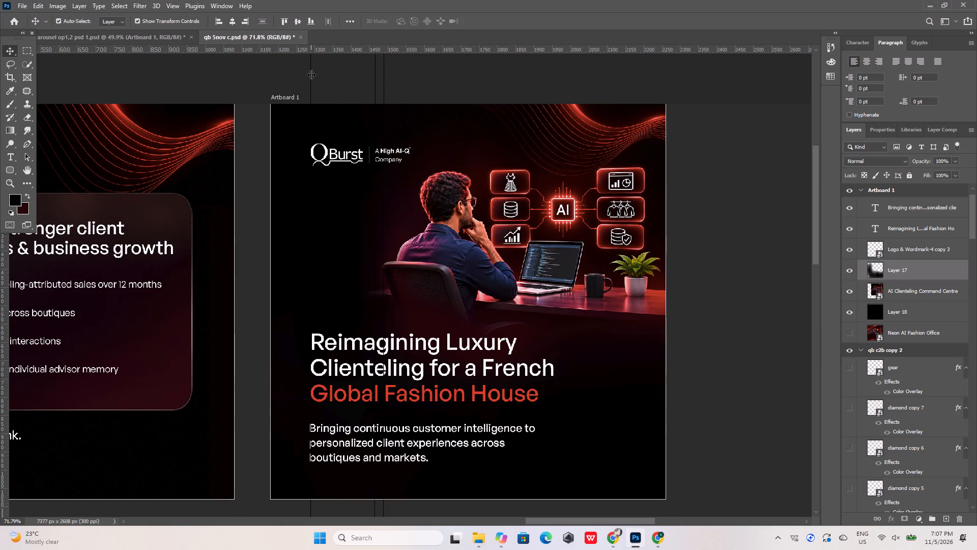
double_click(310, 74)
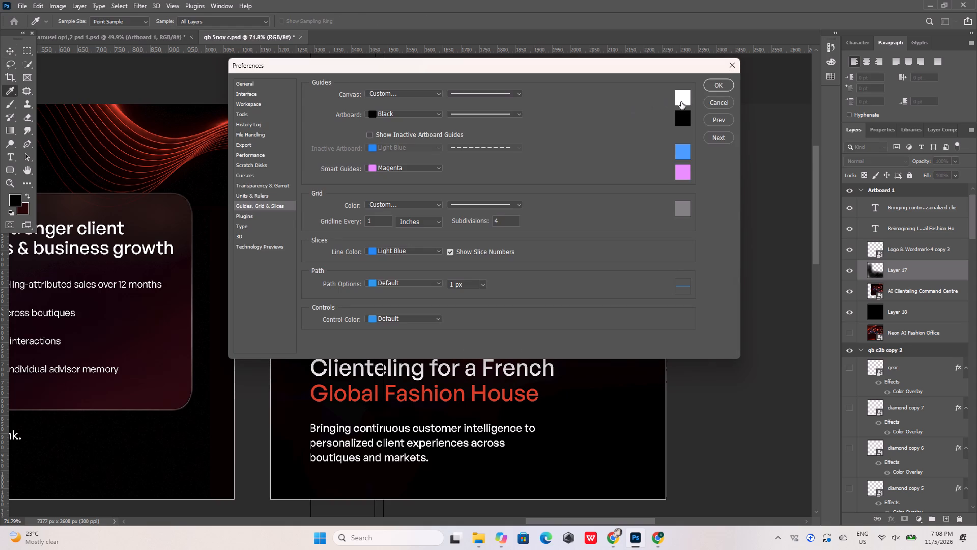
double_click(684, 117)
drag(739, 303, 688, 242)
click(922, 269)
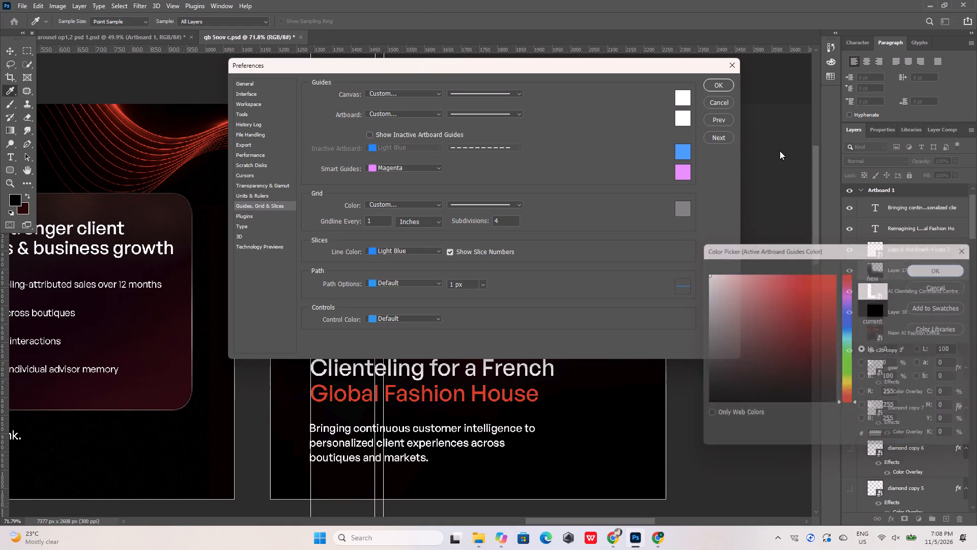
click(722, 87)
Nudge the headline slightly left to fine-tune its alignment with the vertical guide.
alt+scroll(296, 356, up, 9)
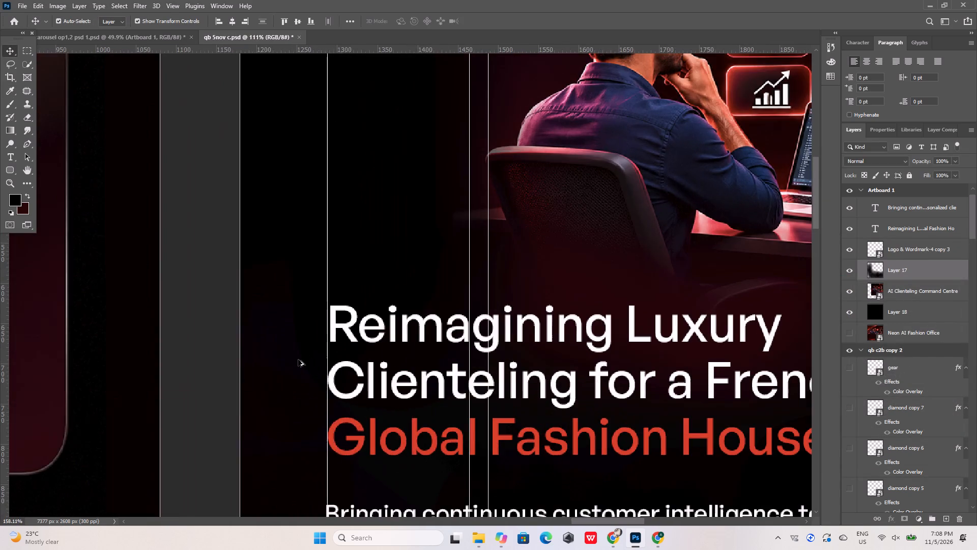
alt+scroll(354, 394, down, 5)
alt+scroll(348, 393, up, 7)
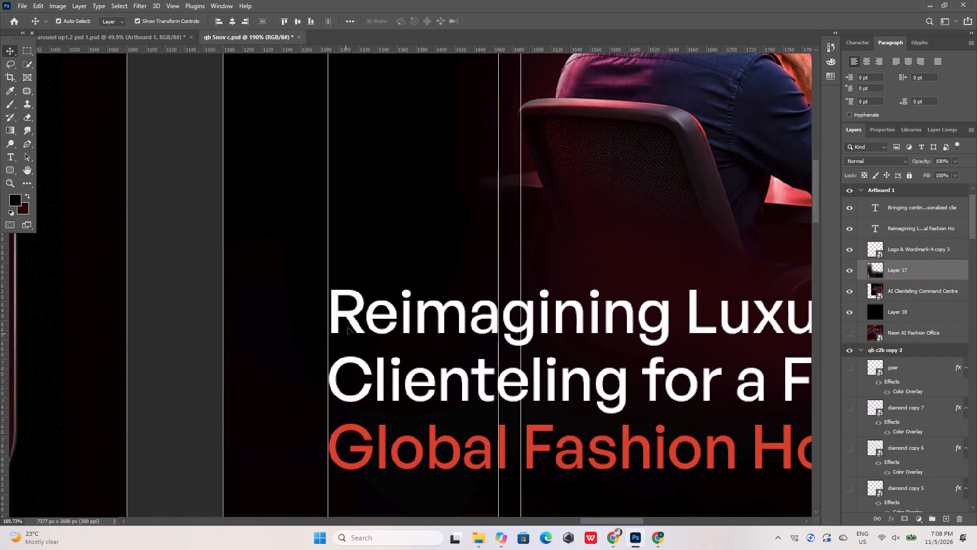
click(350, 317)
key(Left)
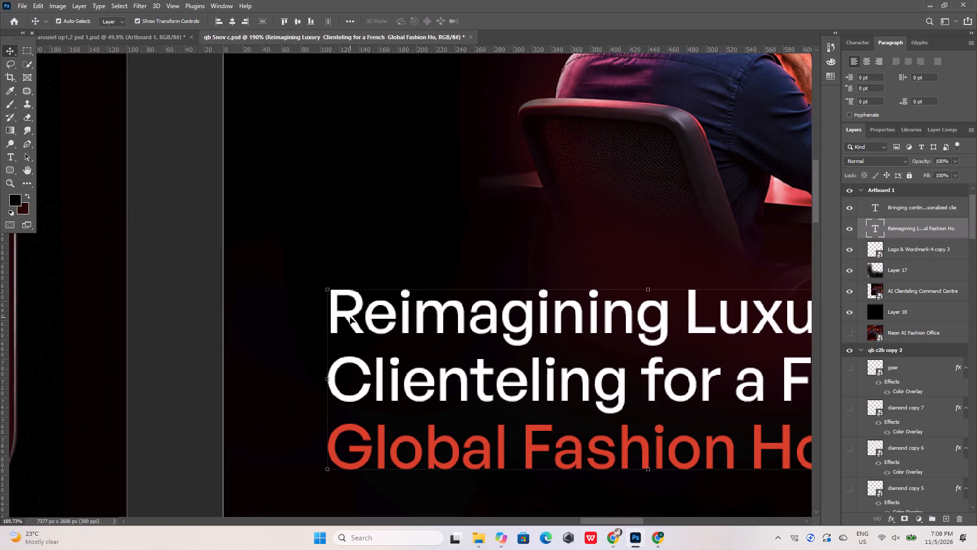
click(205, 294)
Review Artboard 1's layout and compare the type properties of the supporting text and the headline.
alt+scroll(323, 360, down, 4)
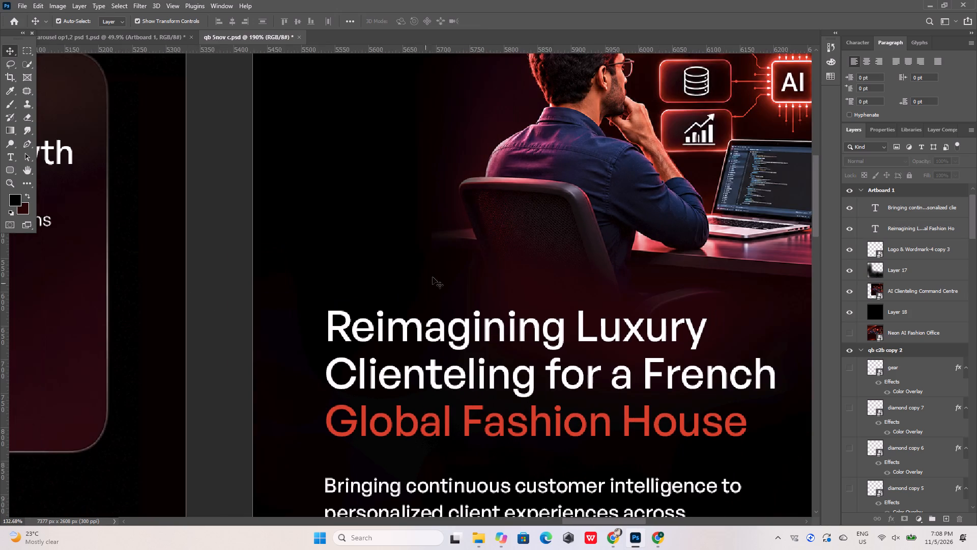
click(450, 255)
alt+scroll(359, 237, down, 11)
alt+middle_click(359, 237)
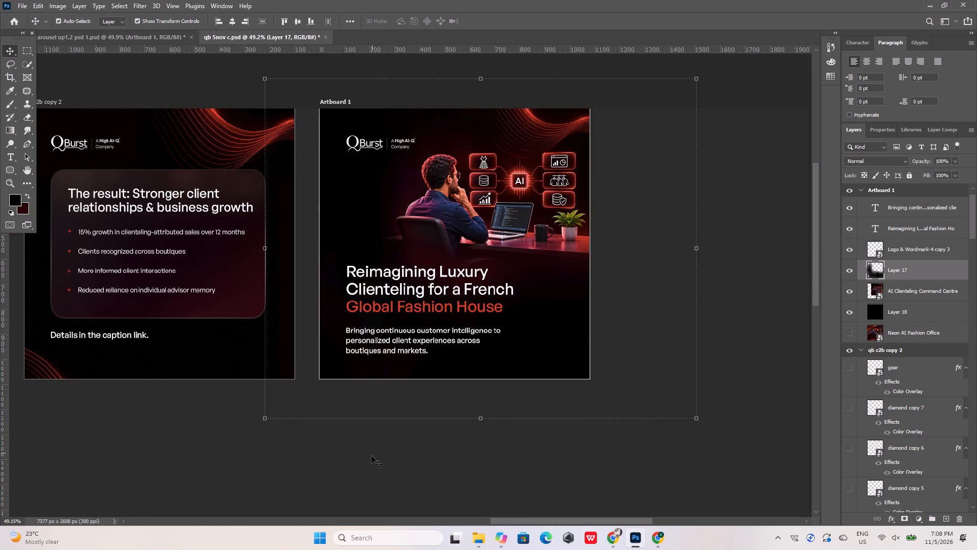
click(371, 456)
alt+scroll(353, 382, up, 6)
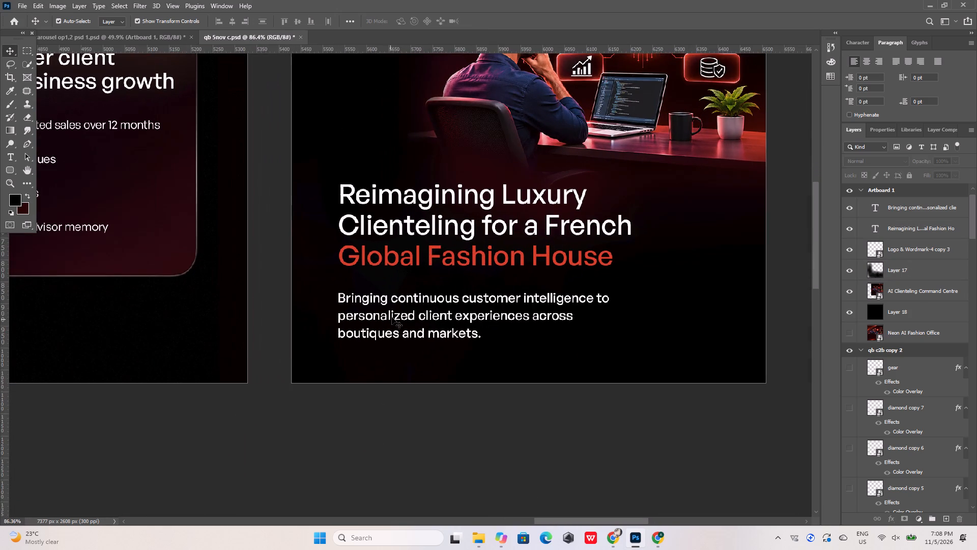
click(392, 317)
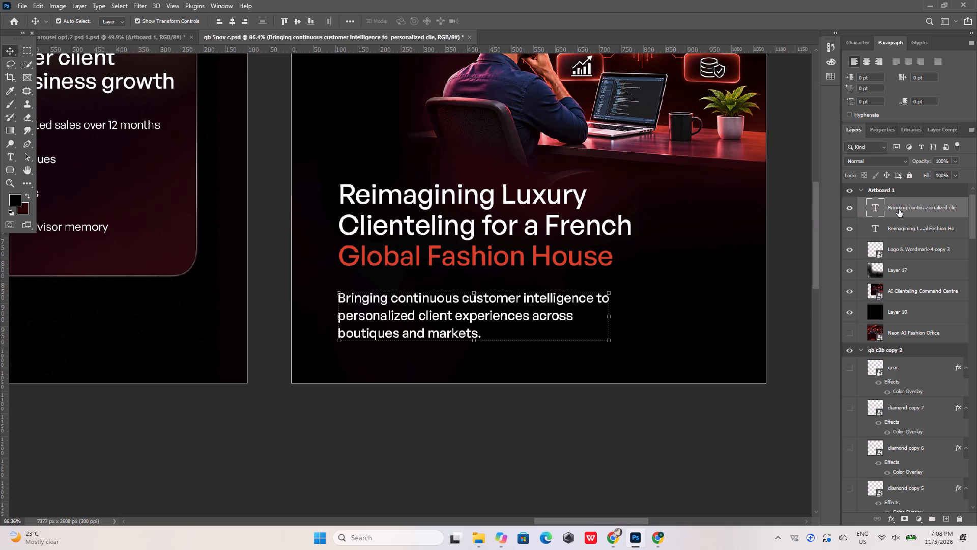
click(884, 130)
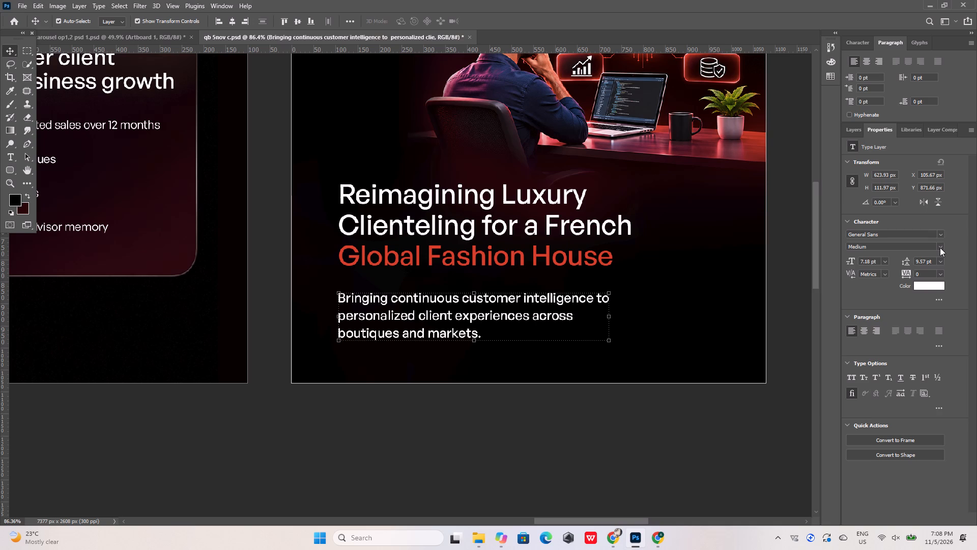
click(567, 225)
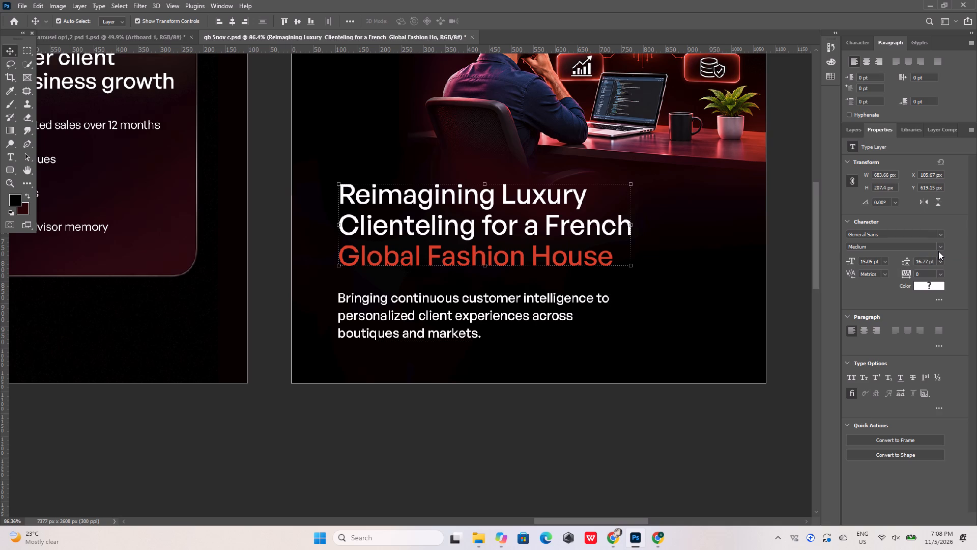
Set the red headline line "Global Fashion House" on Artboard 1 to the Semibold weight of General Sans.
click(613, 255)
double_click(613, 255)
drag(613, 257, 329, 259)
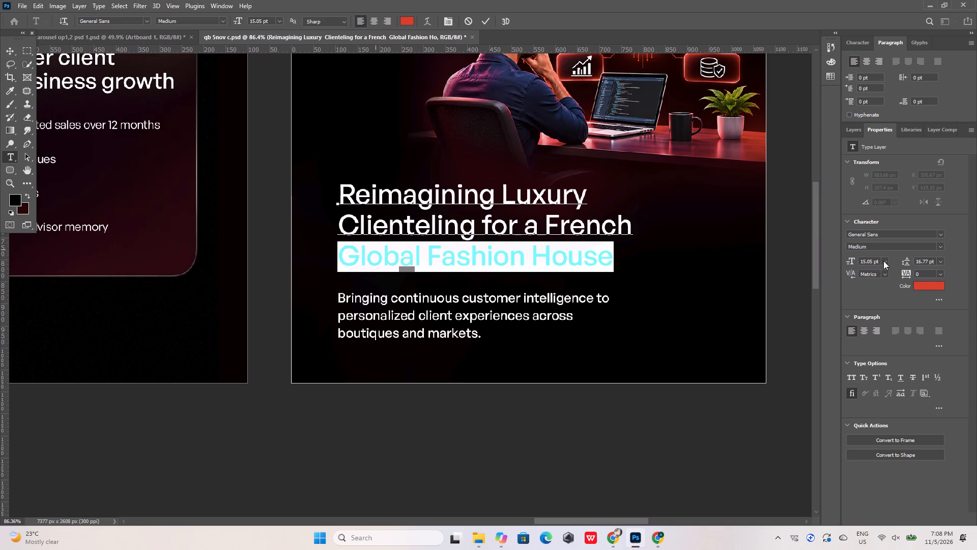
click(939, 248)
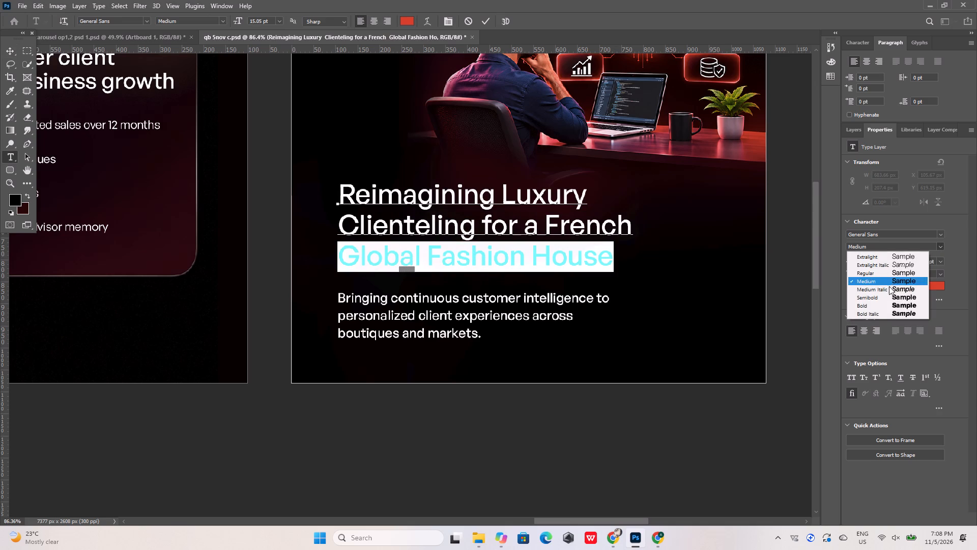
click(886, 297)
click(484, 19)
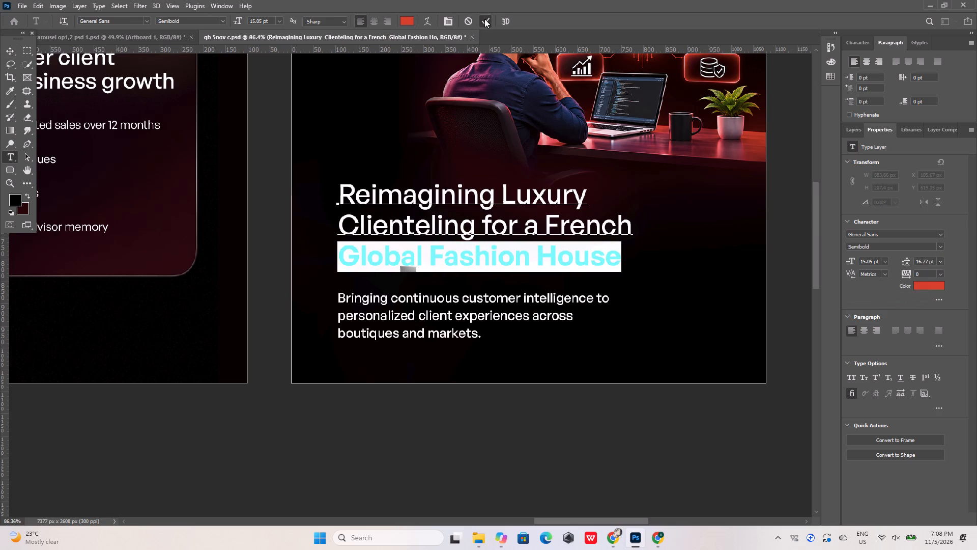
click(504, 418)
Set the leading of Artboard 1's three-line headline to 18 pt.
click(468, 260)
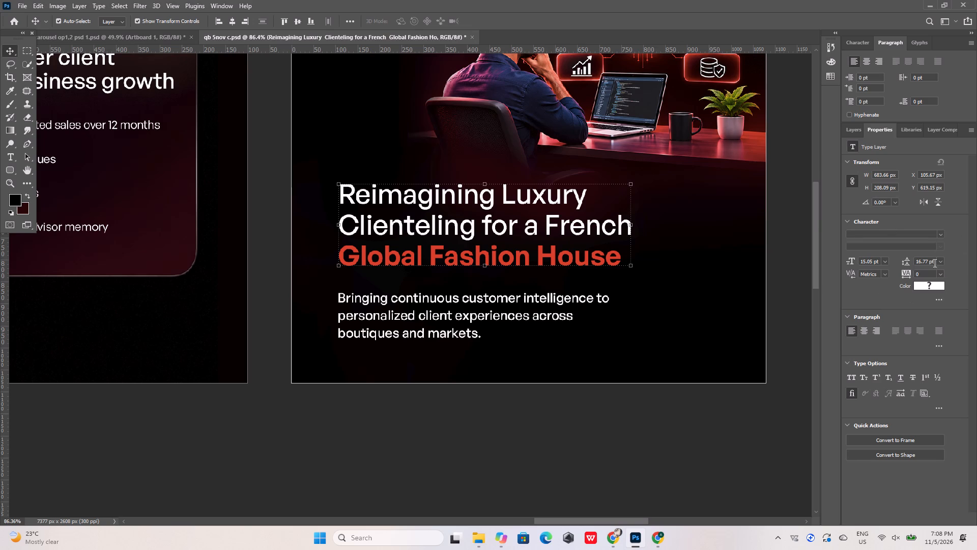
drag(915, 262, 938, 259)
text(18)
key(Return)
click(631, 413)
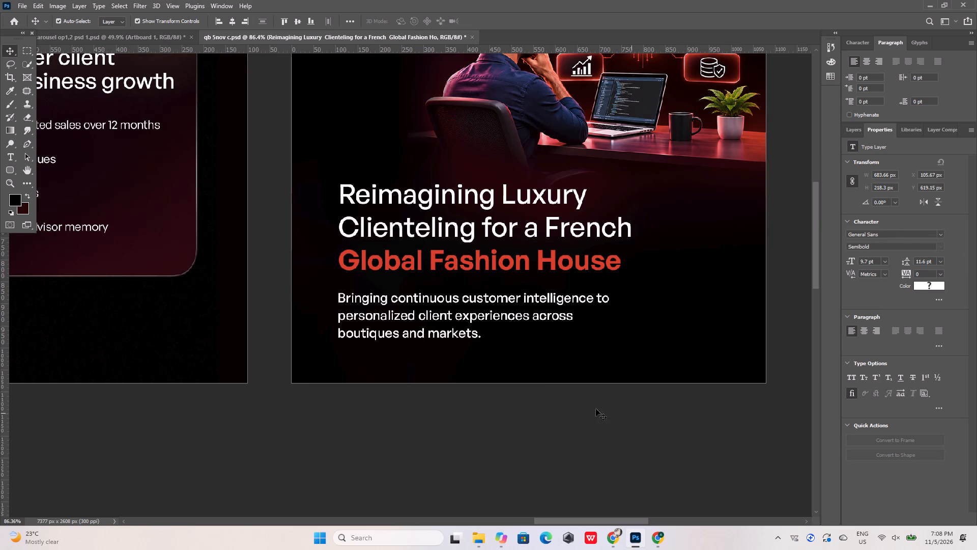
Export only Artboard 1 as a JPG named Artboard 1 to the Downloads folder, excluding the other three artboards.
alt+scroll(524, 383, down, 10)
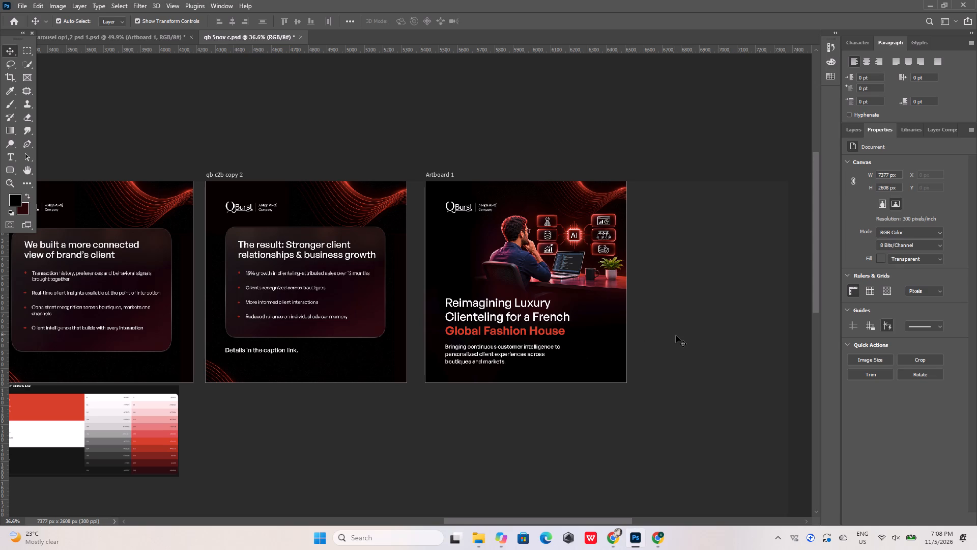
click(26, 6)
click(61, 153)
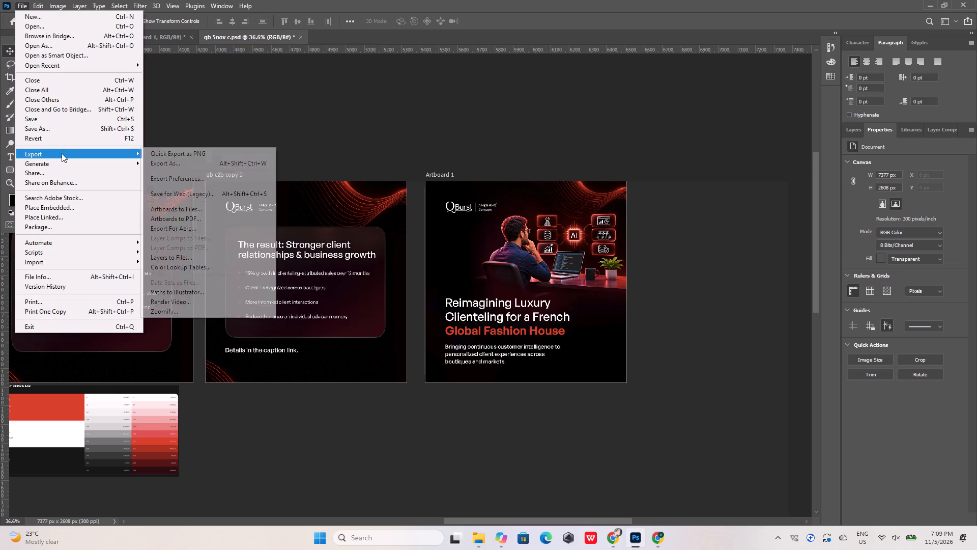
click(160, 161)
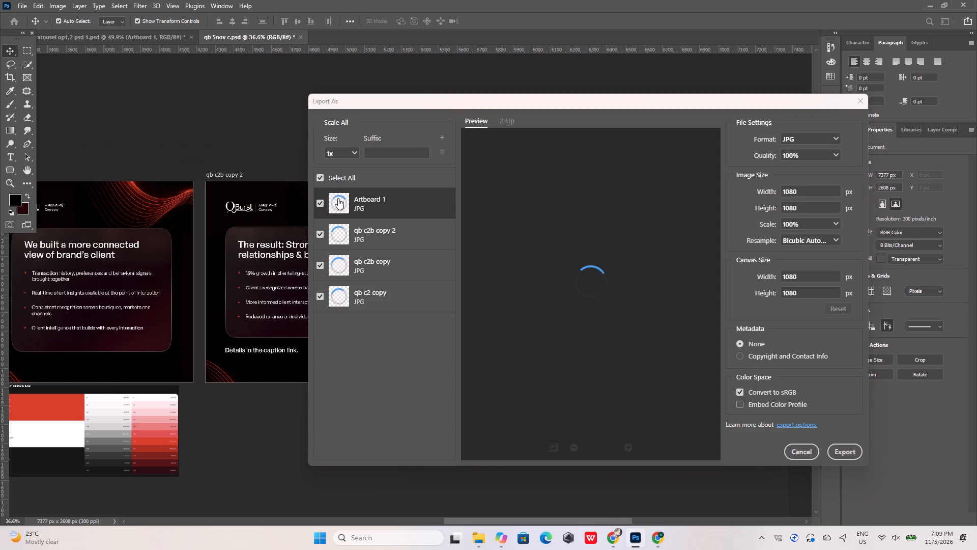
click(319, 237)
click(318, 266)
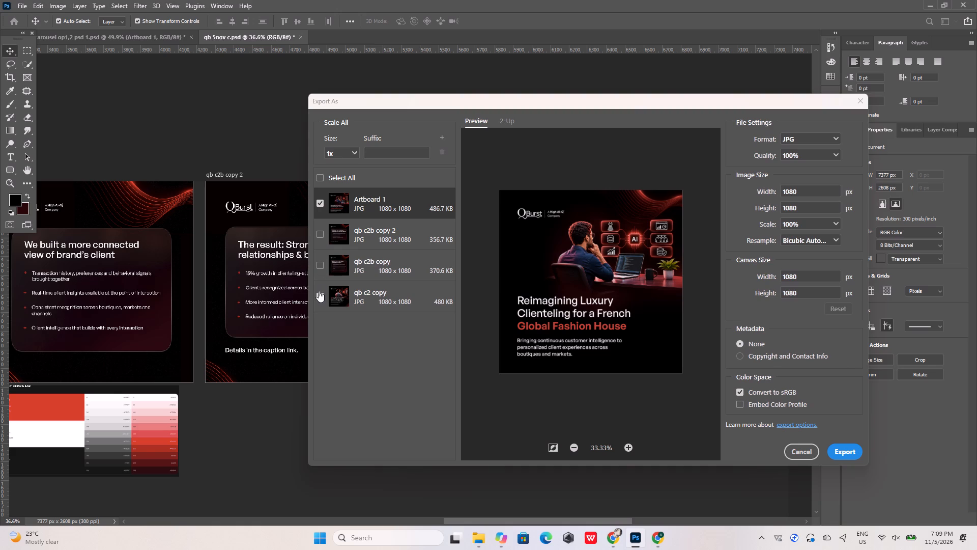
click(318, 297)
click(848, 452)
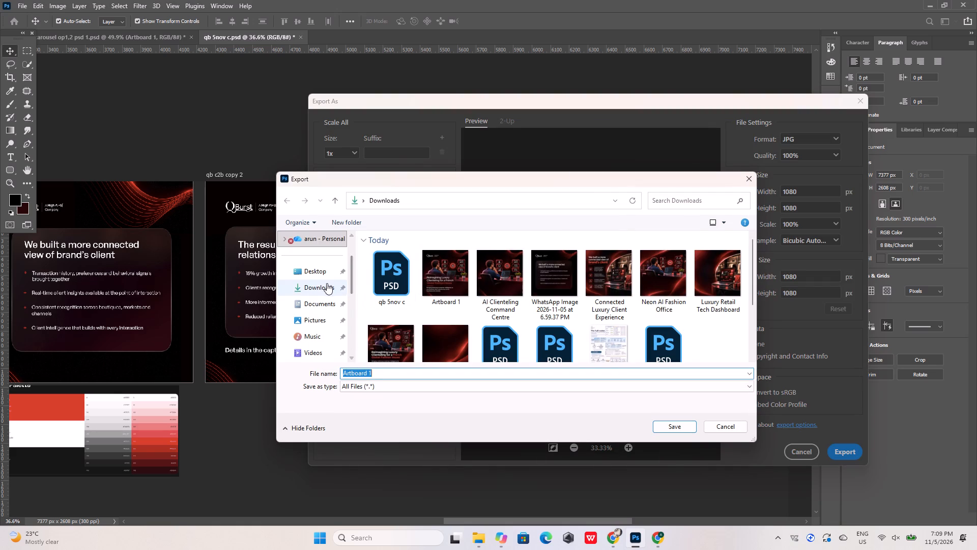
click(327, 284)
click(679, 426)
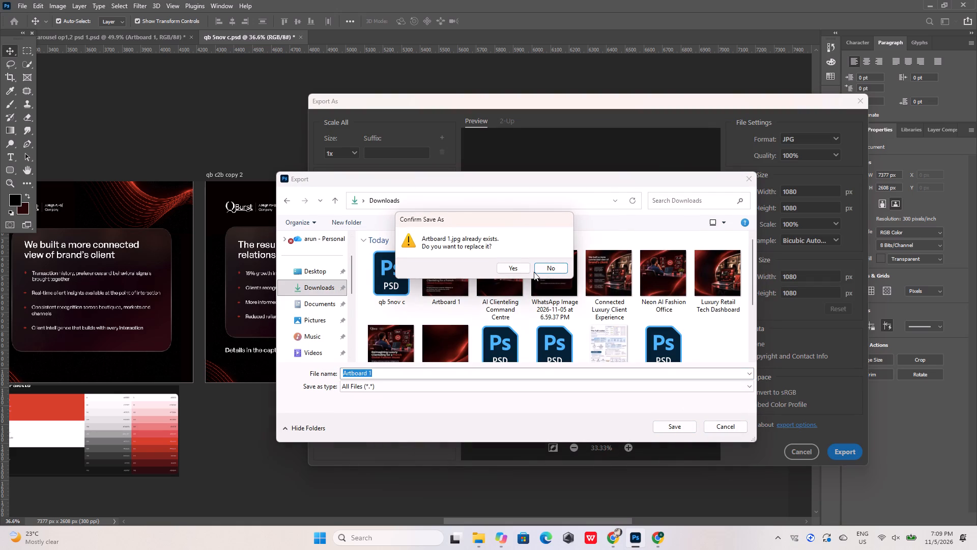
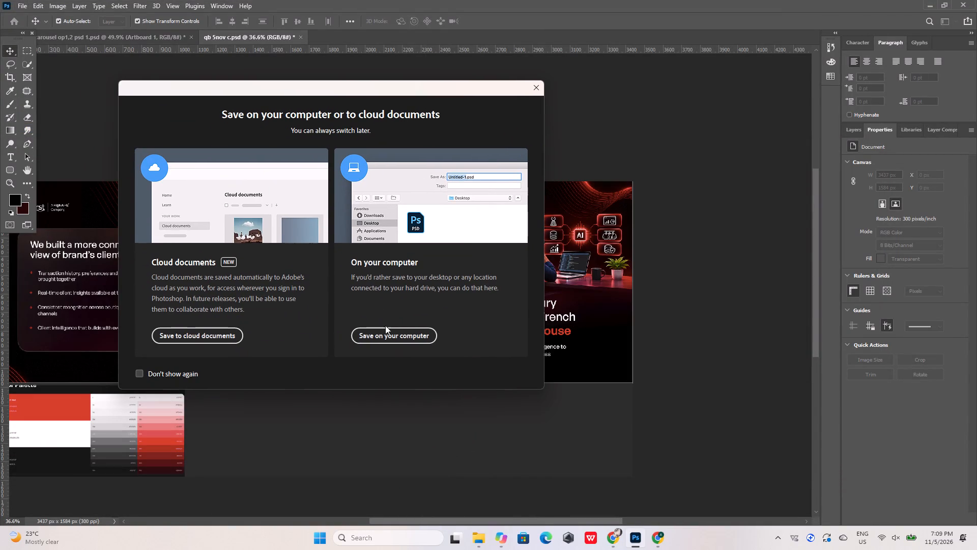
Save the layered carousel document locally in the Downloads folder as a new Photoshop file named qb 5nov c 01.
click(386, 333)
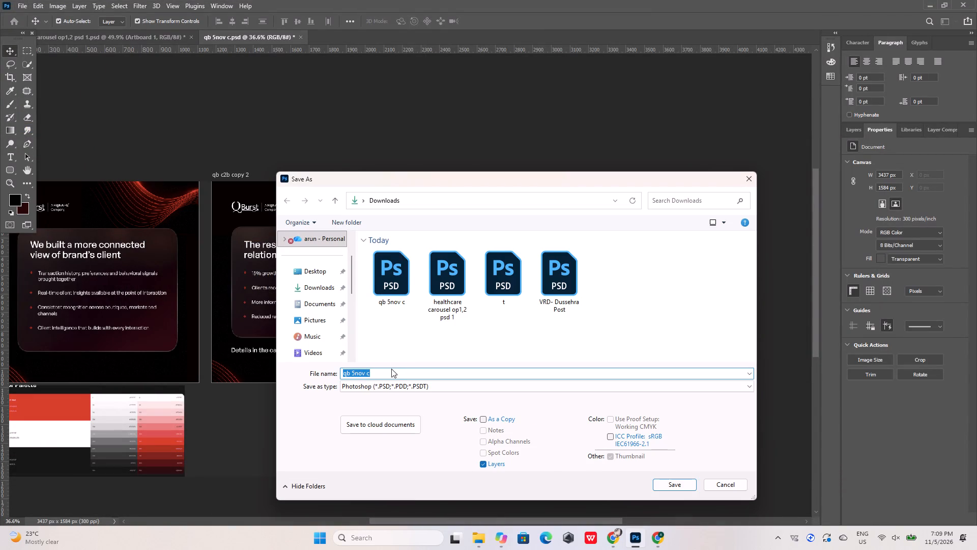
click(427, 376)
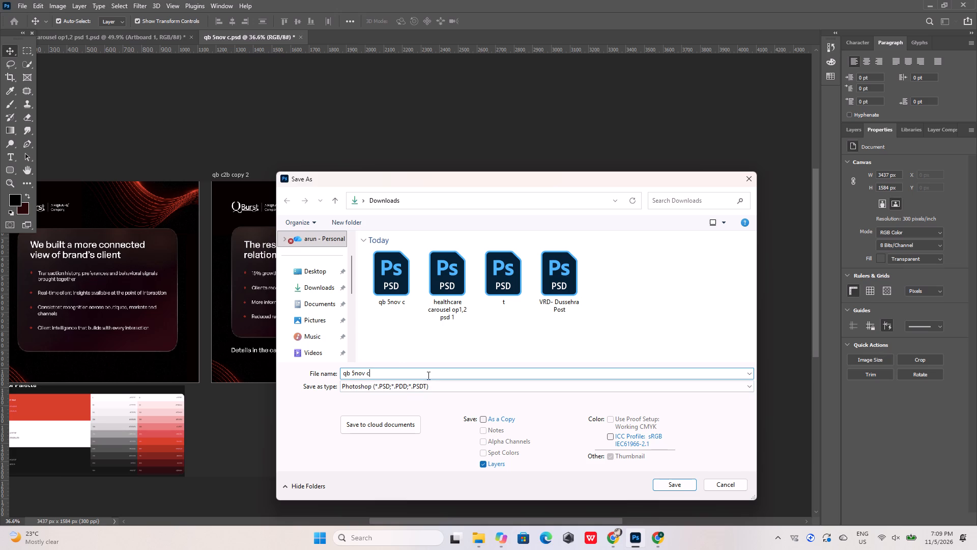
key(space)
text(01)
click(667, 481)
click(595, 149)
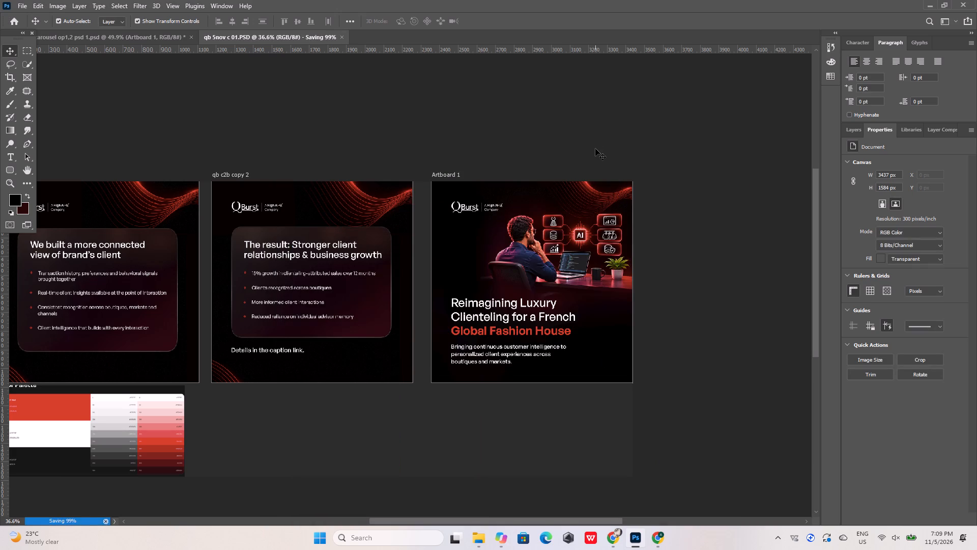
Switch to File Explorer and view the exported Artboard 1 image in the Downloads folder.
click(483, 535)
click(512, 498)
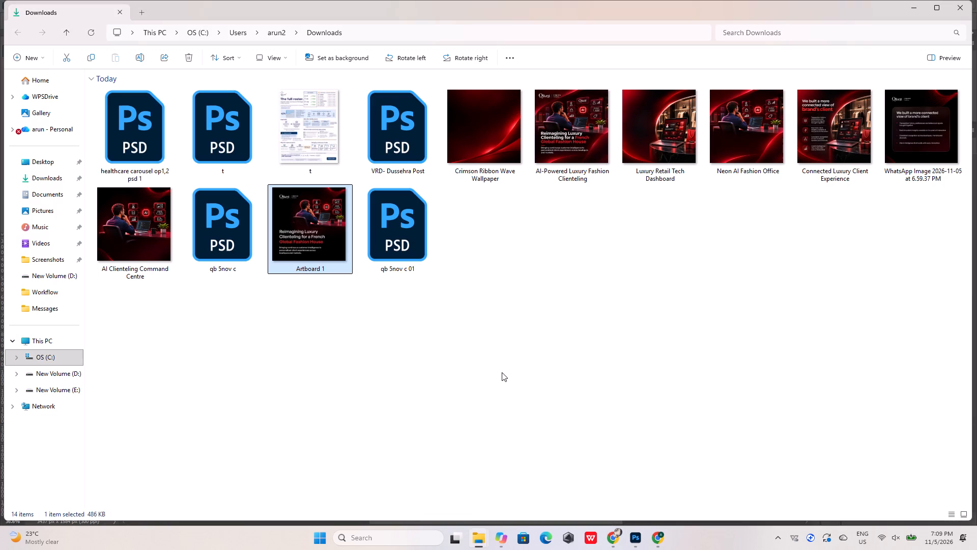
click(523, 337)
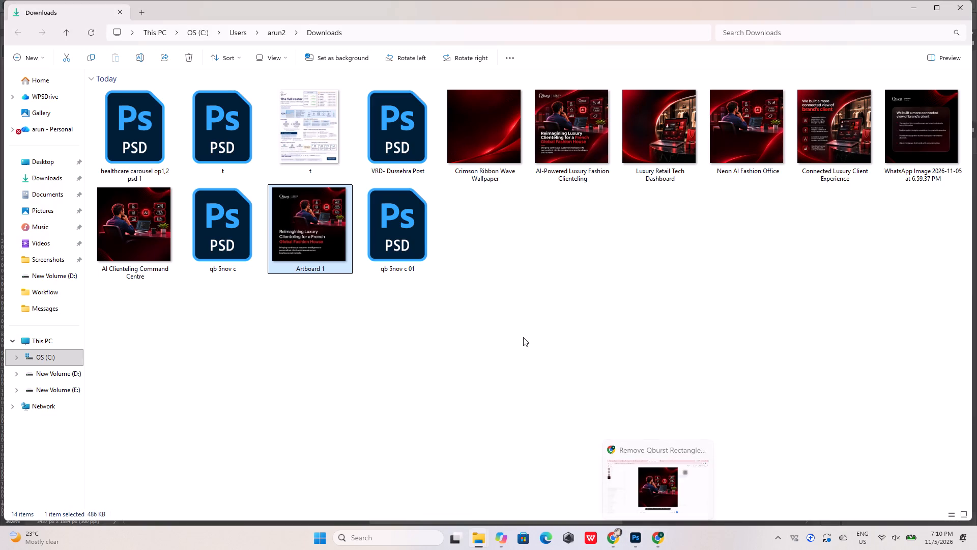
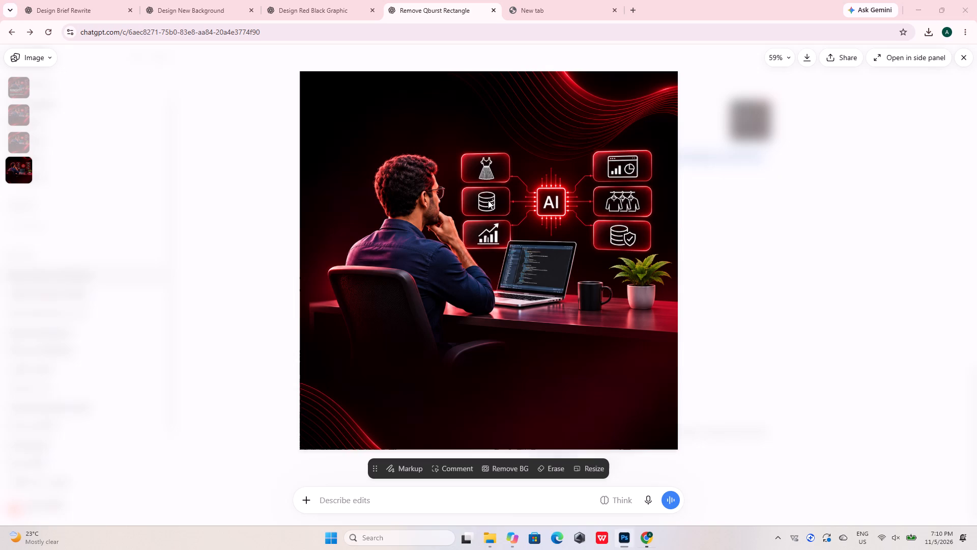
Close the browser window and the File Explorer window showing the Downloads folder.
click(962, 4)
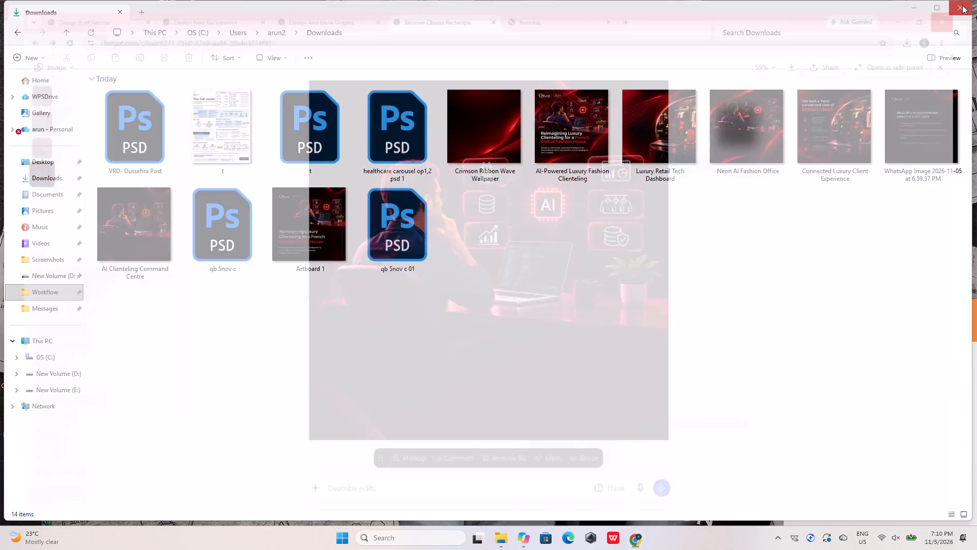
click(962, 6)
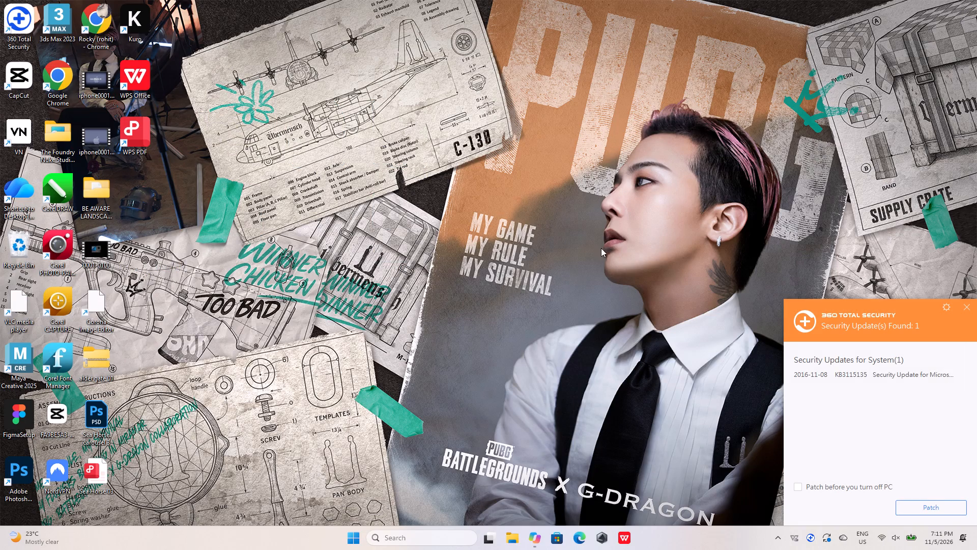
Shut down the computer.
click(354, 539)
click(589, 504)
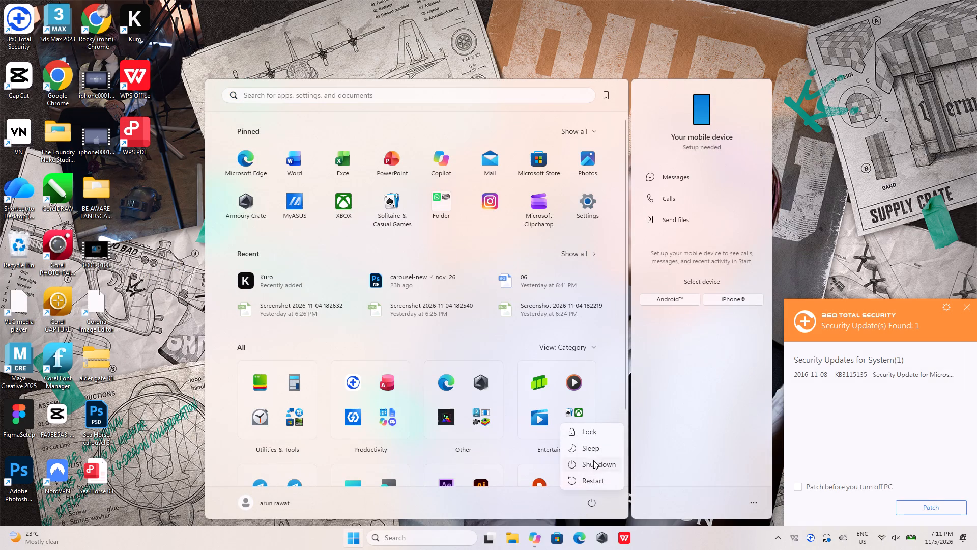
click(593, 465)
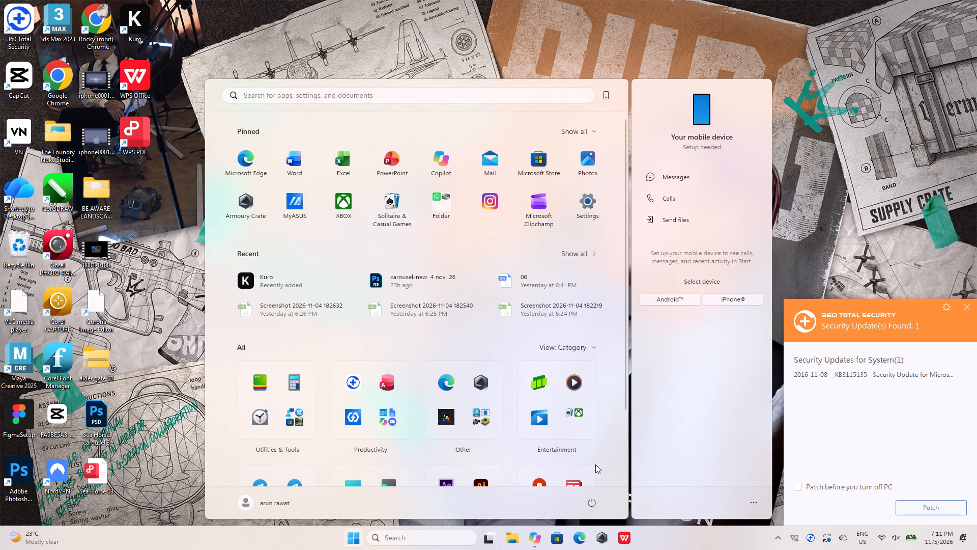